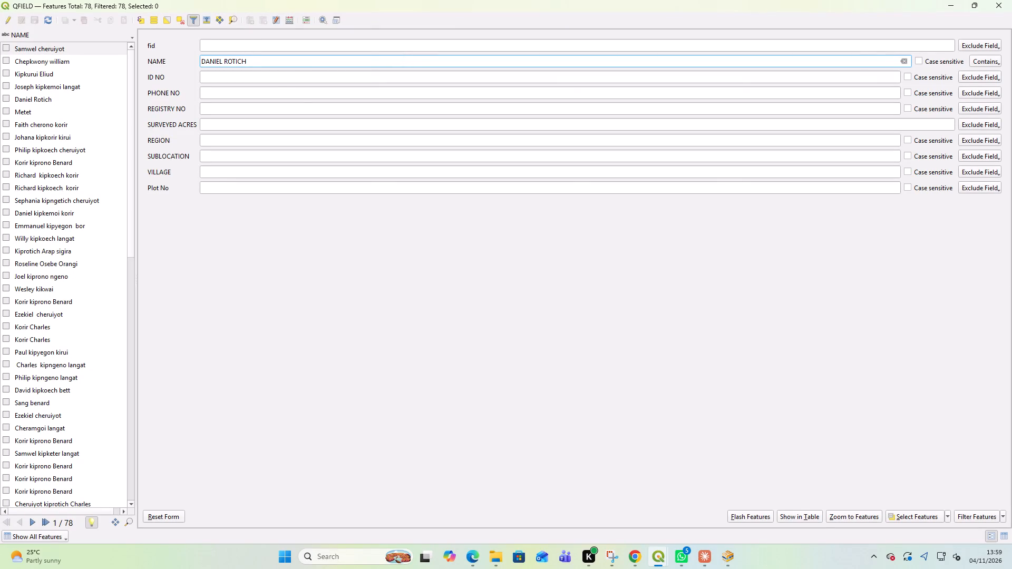
Select the QFIELD features whose NAME contains the landowner's name already entered in the filter form.
click(231, 23)
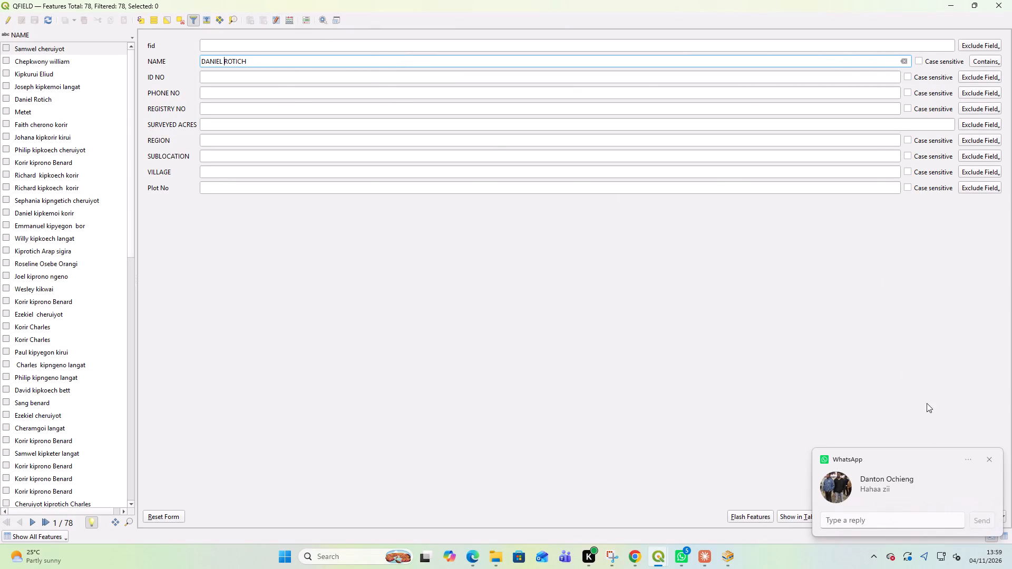
click(878, 409)
click(752, 491)
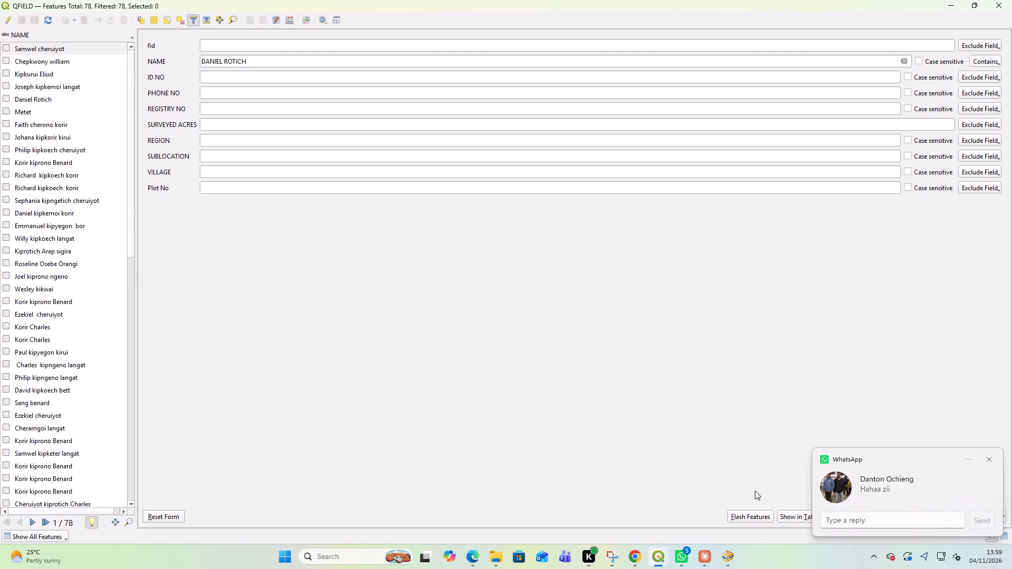
click(993, 460)
click(926, 516)
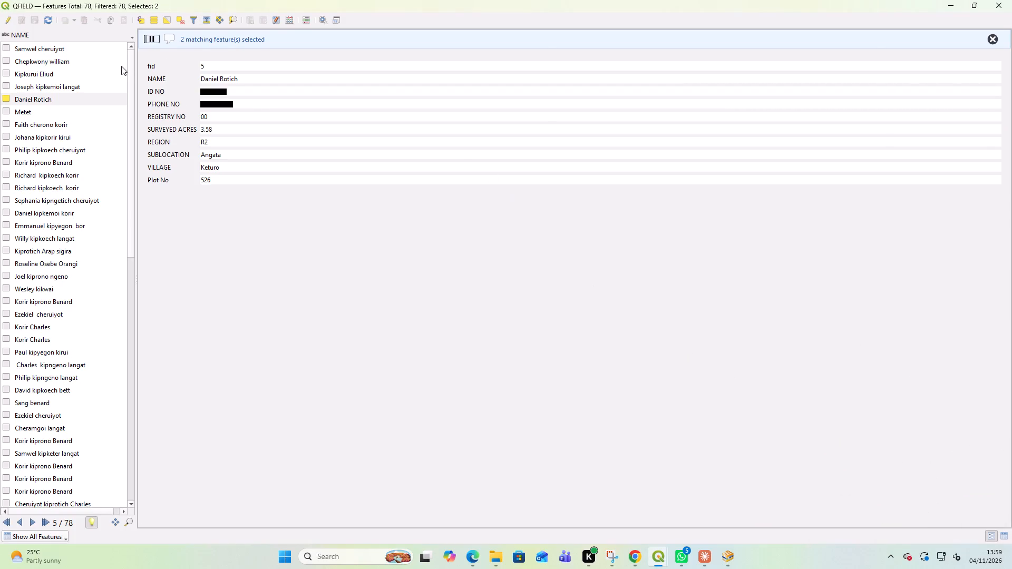
Move the selected records to the top of the QFIELD attribute table and show both parcels zoomed in on the map.
click(205, 24)
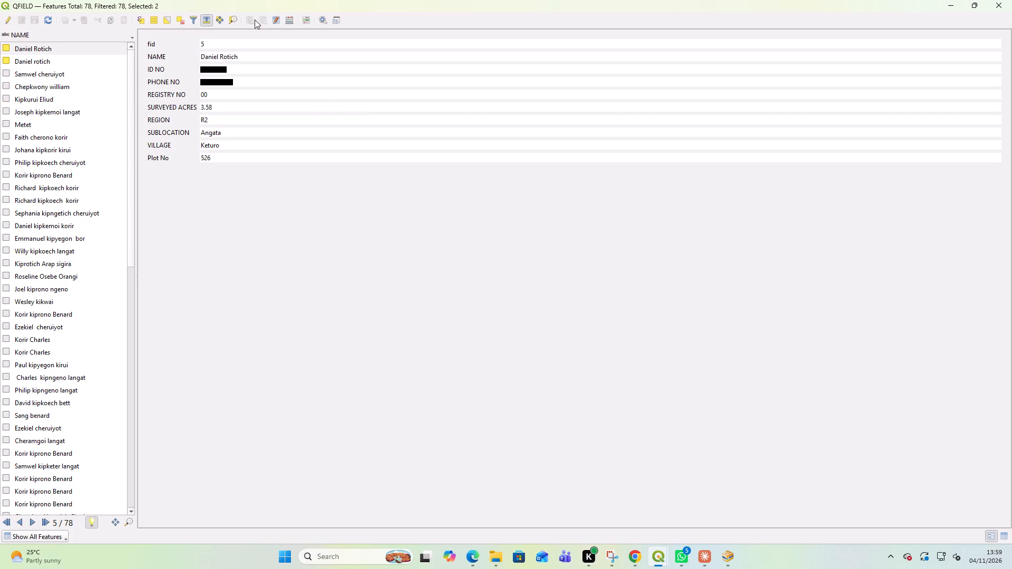
click(232, 19)
click(945, 5)
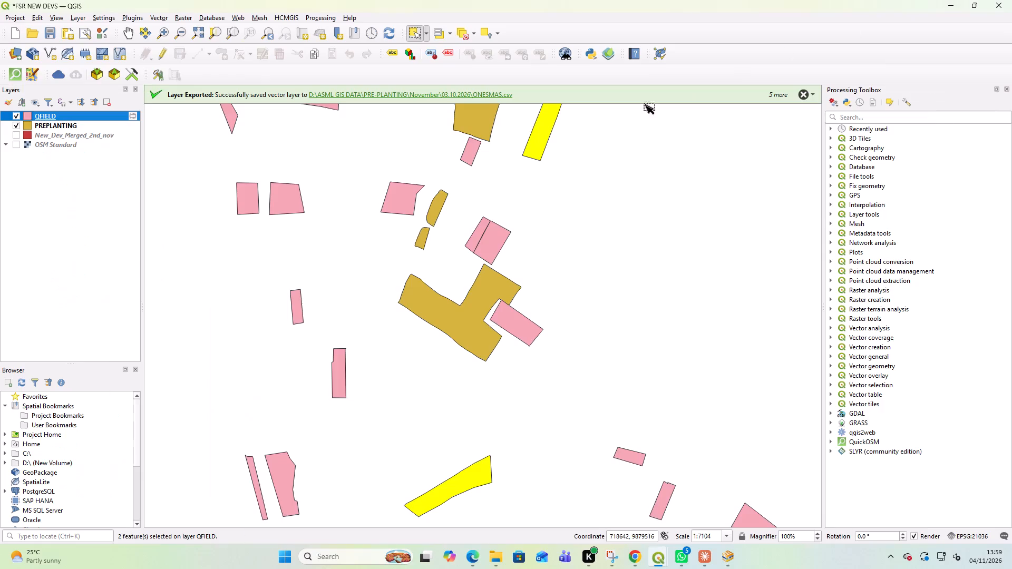
Open the QFIELD layer's attribute table in table view with the selected features moved to the top.
scroll(433, 276, down, 1)
scroll(433, 276, up, 1)
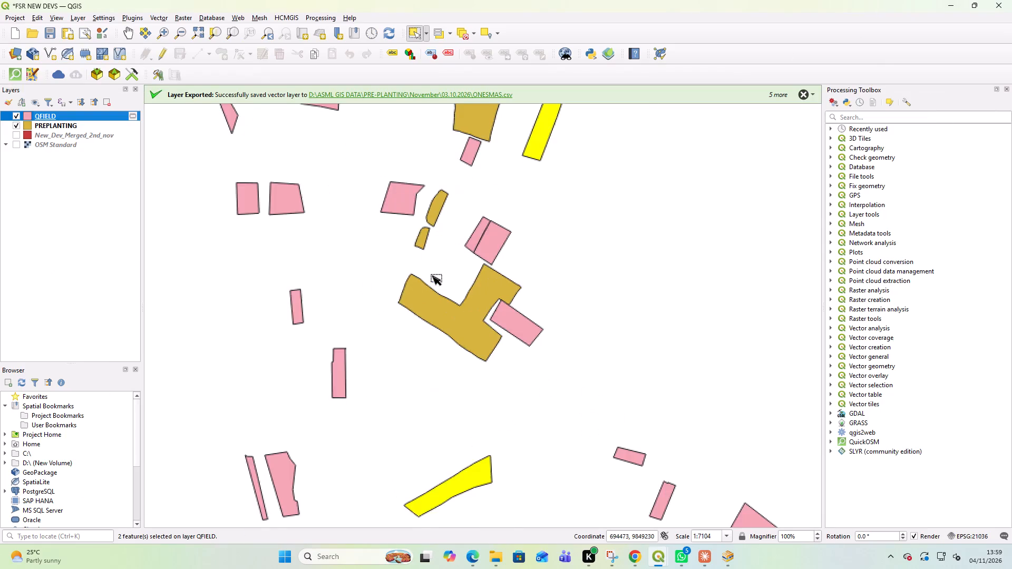
right_click(43, 115)
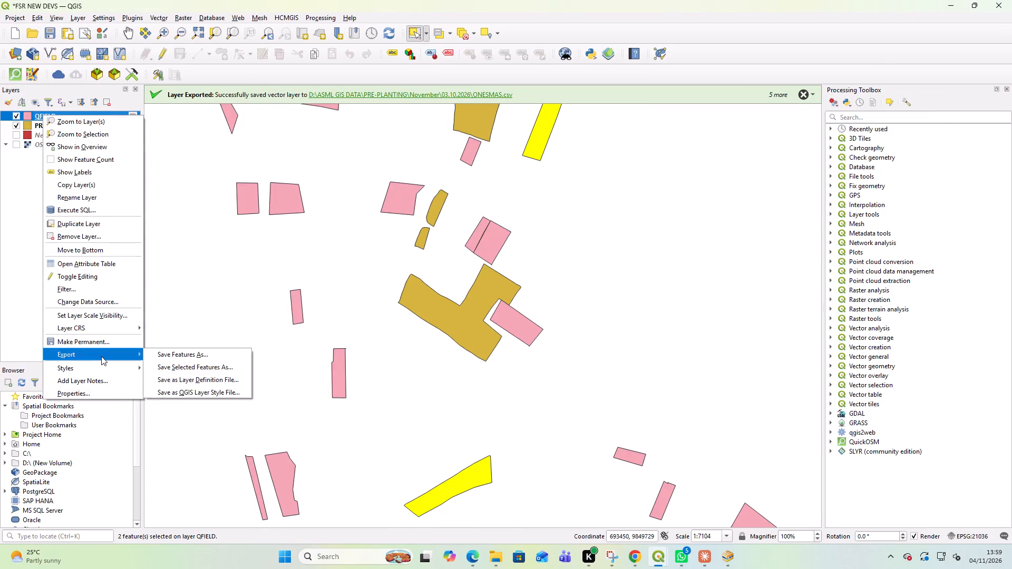
click(92, 265)
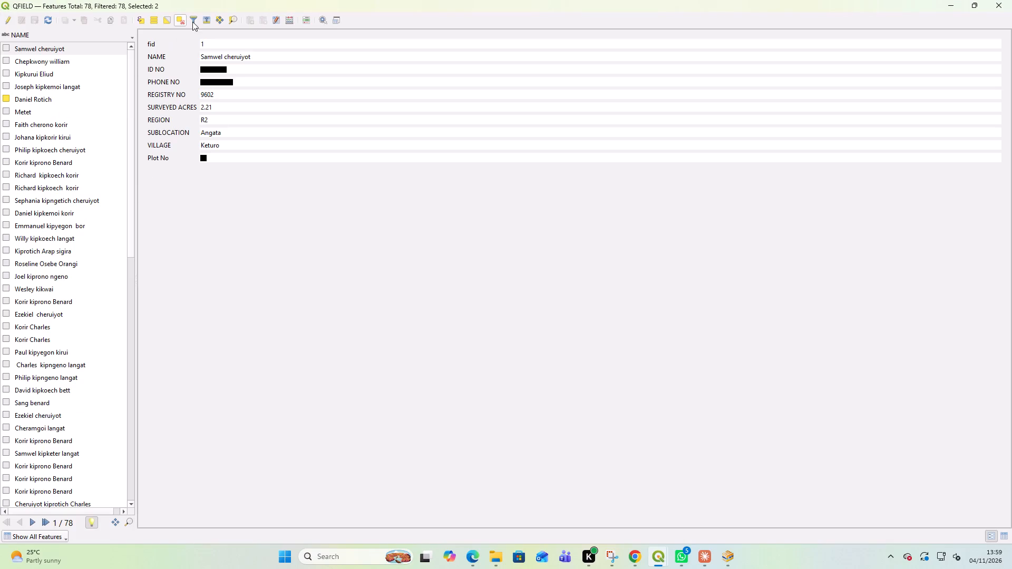
click(206, 19)
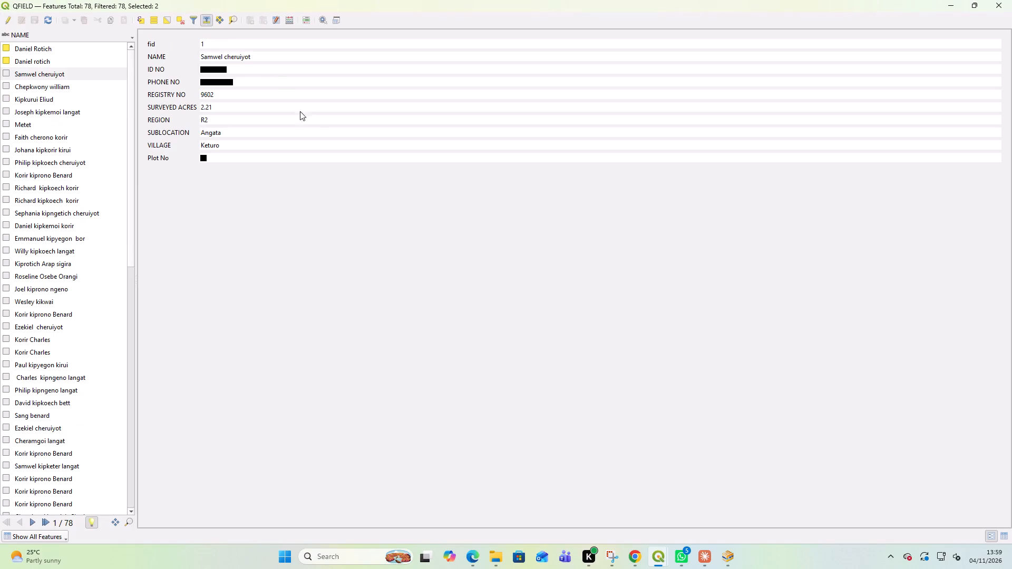
click(1001, 535)
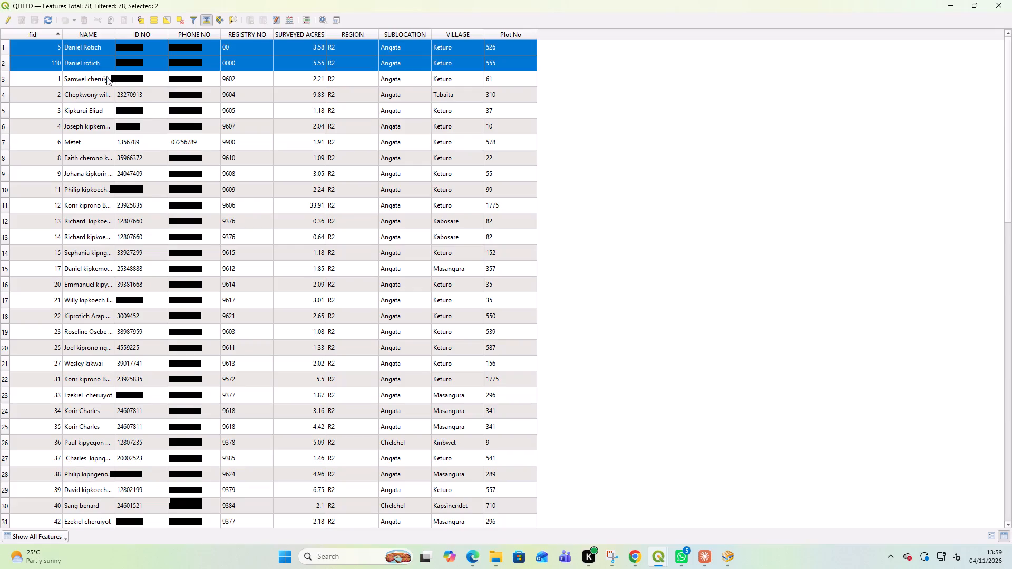
Select only the record with fid 5 and zoom the map to its parcel.
click(3, 47)
right_click(3, 47)
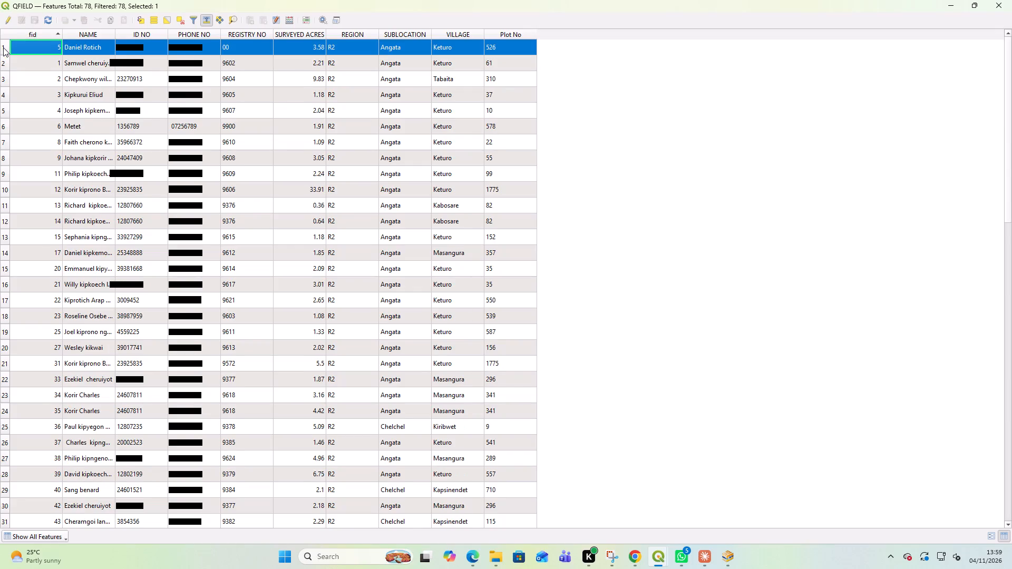
click(235, 18)
click(958, 6)
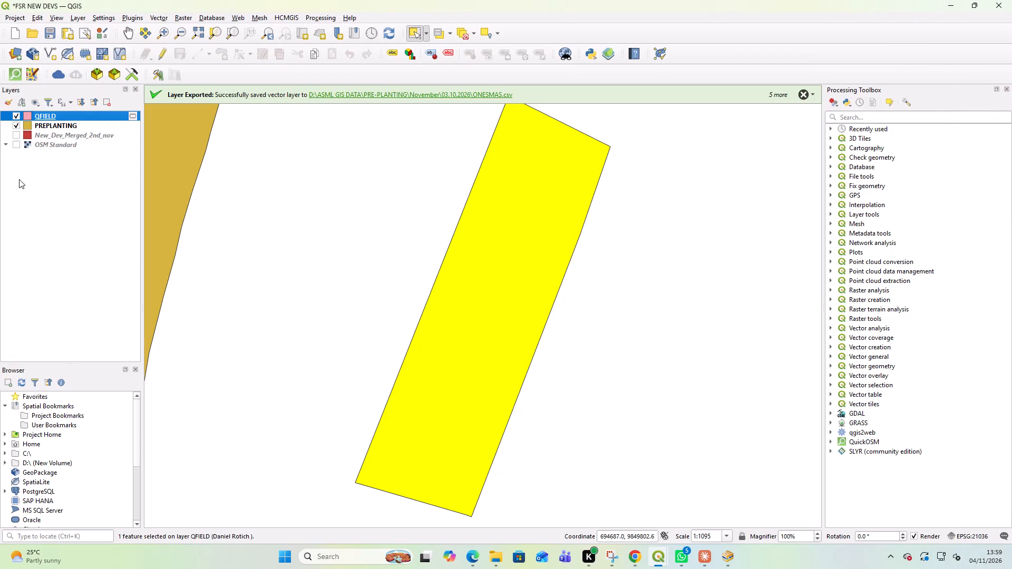
Copy the NAME value of the fid 5 record from the QFIELD attribute table.
right_click(42, 115)
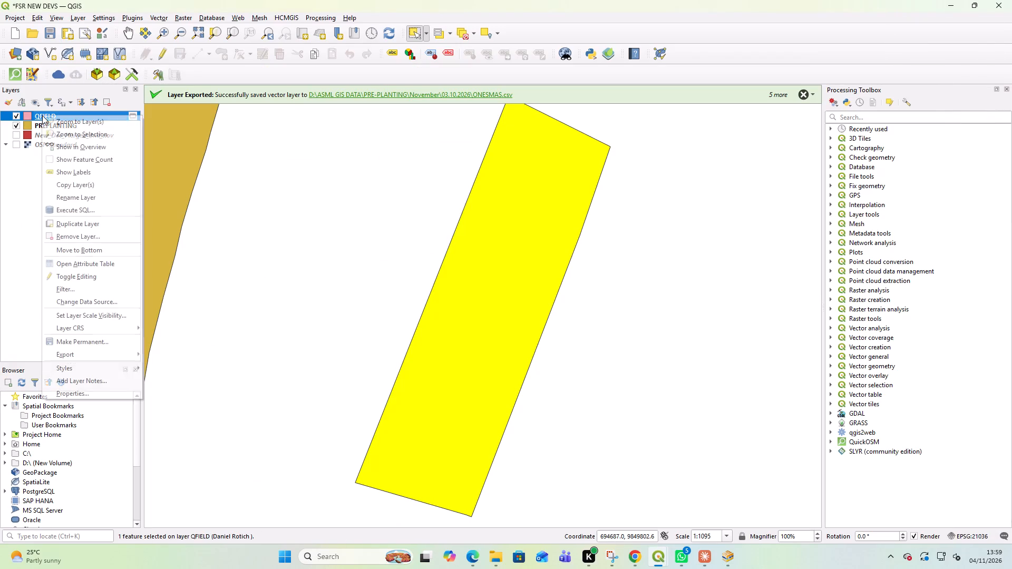
click(90, 259)
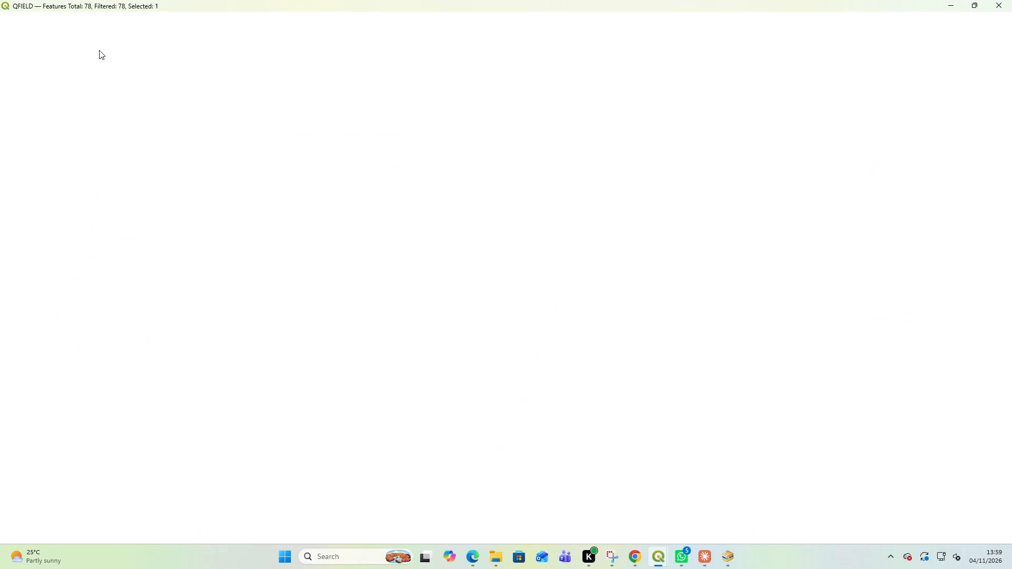
click(89, 109)
right_click(89, 109)
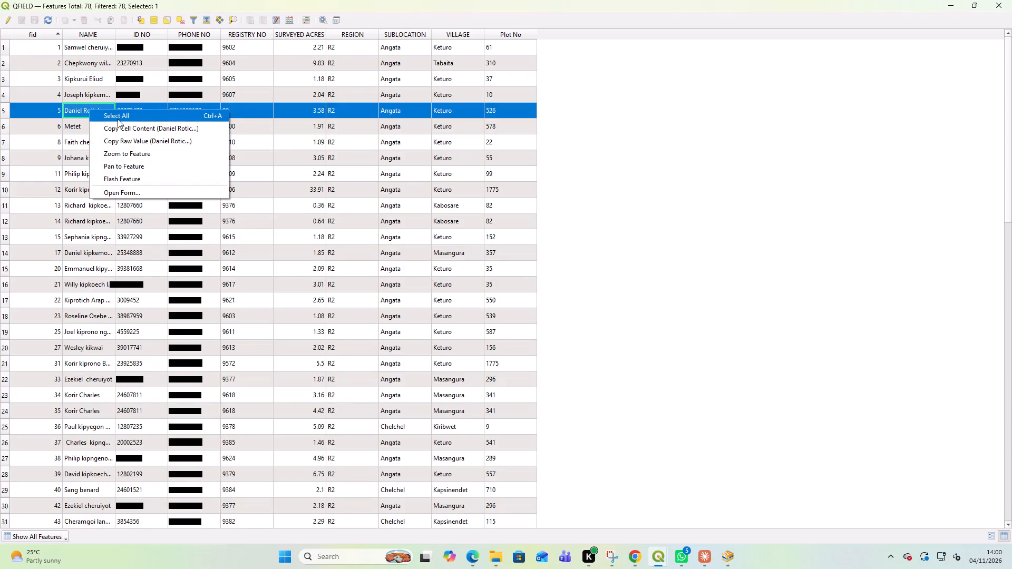
click(124, 128)
click(991, 4)
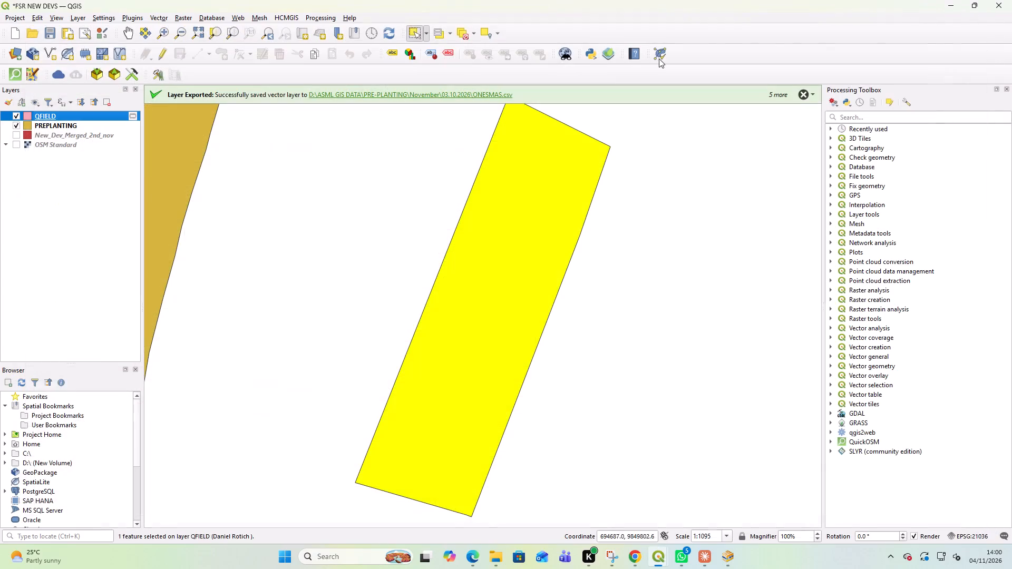
Start exporting only the selected QFIELD feature, with GeoPackage as the format.
right_click(46, 117)
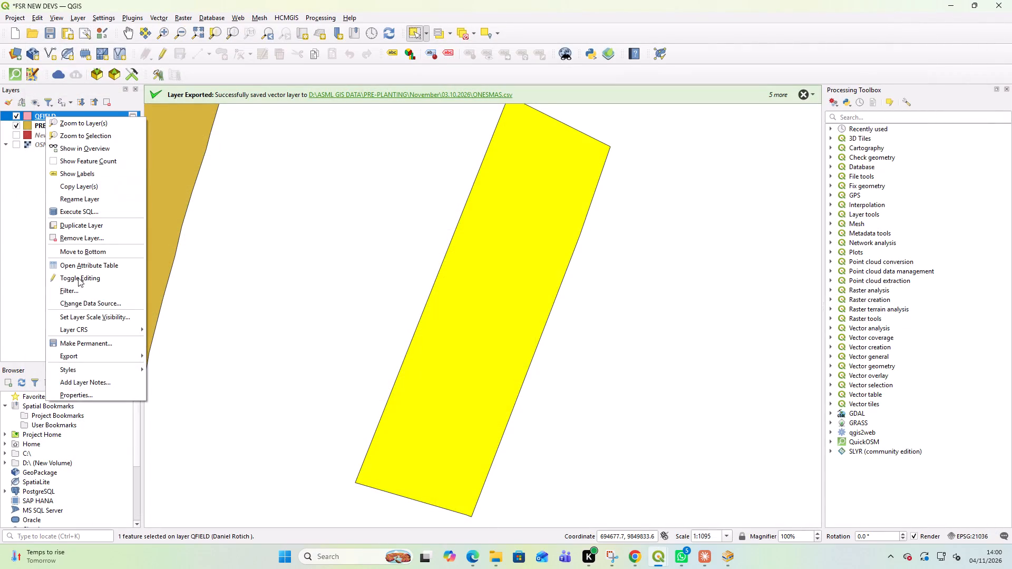
click(218, 369)
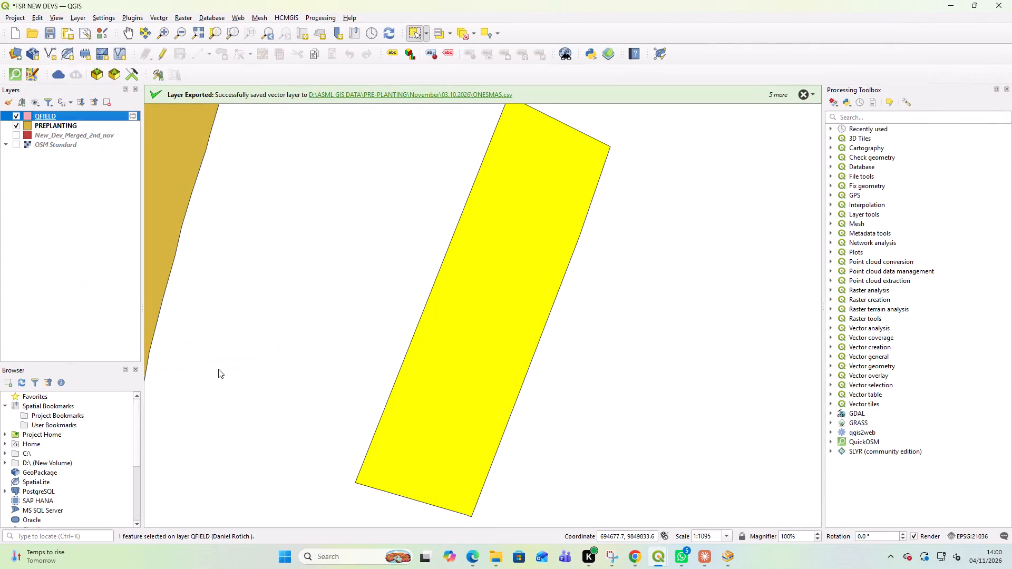
click(636, 213)
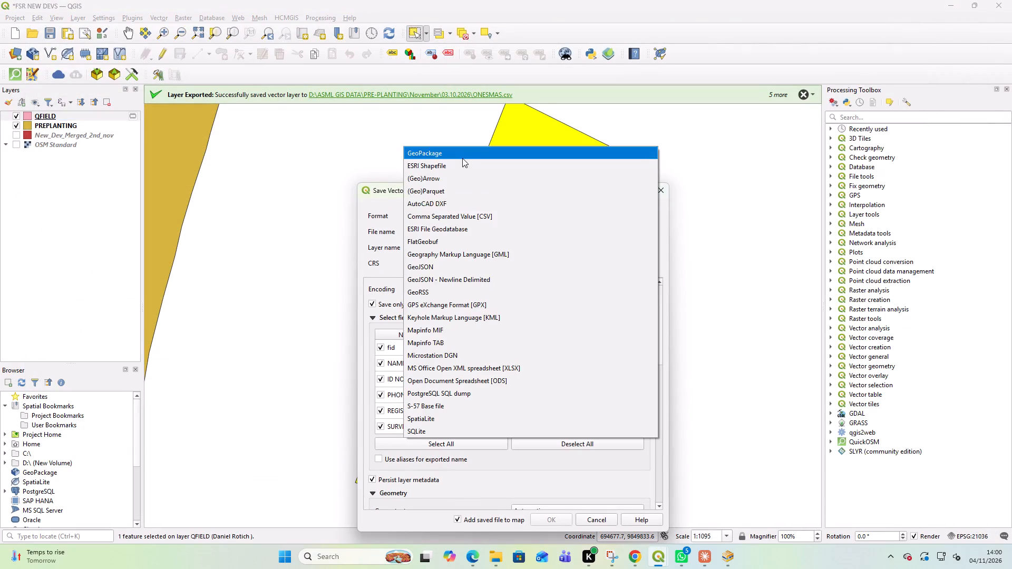
click(462, 158)
Browse for the export's save location to ASML GIS DATA > NEW DEV > November > 03.10.2026.
click(654, 230)
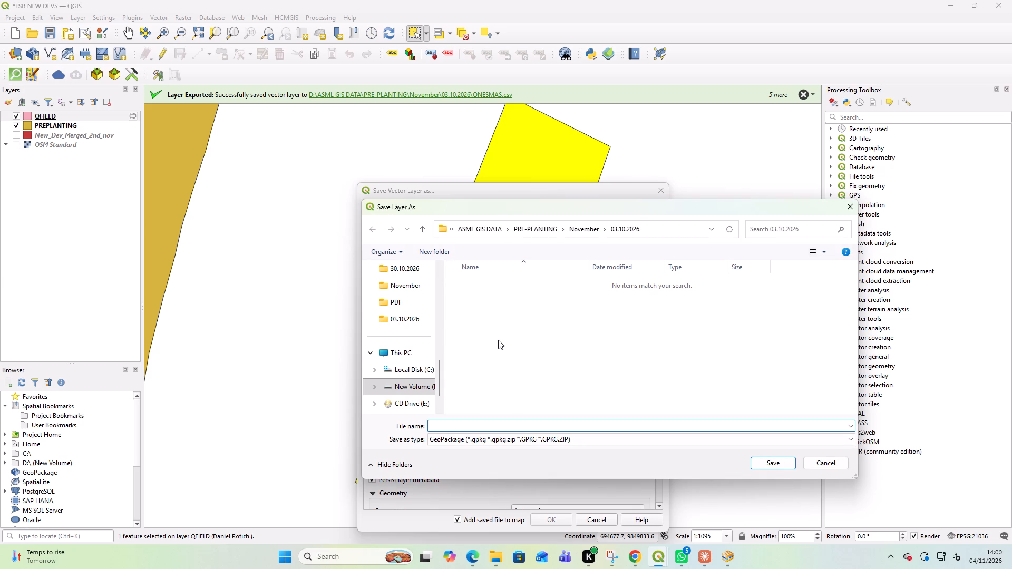
click(473, 230)
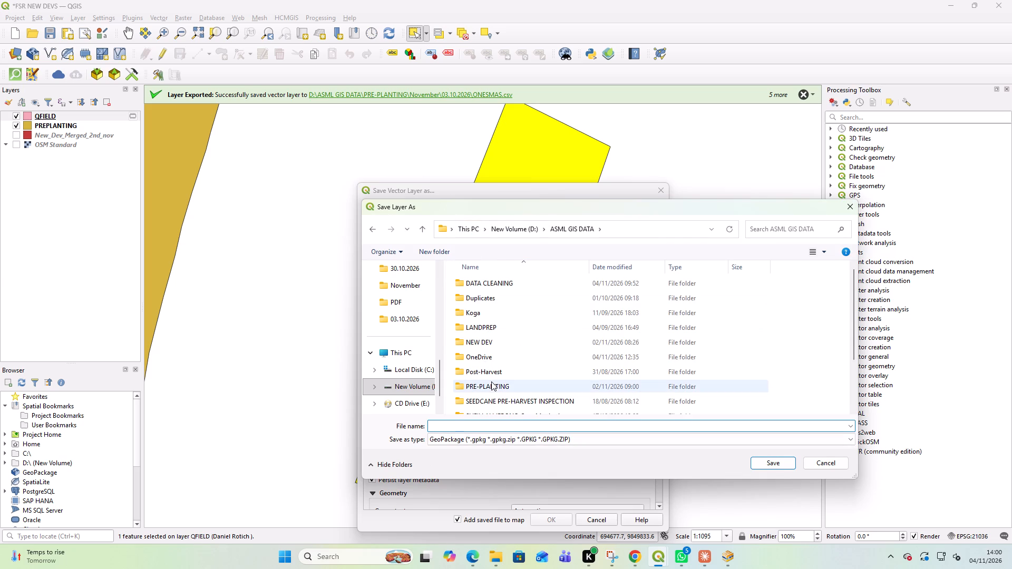
scroll(486, 341, down, 4)
scroll(486, 341, up, 3)
scroll(486, 341, down, 8)
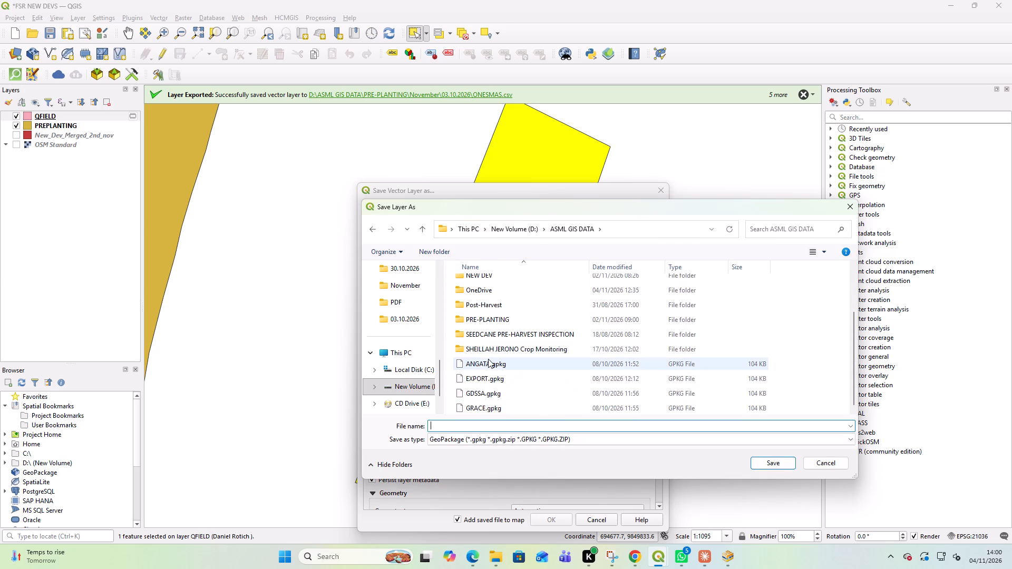
scroll(489, 352, up, 2)
double_click(484, 341)
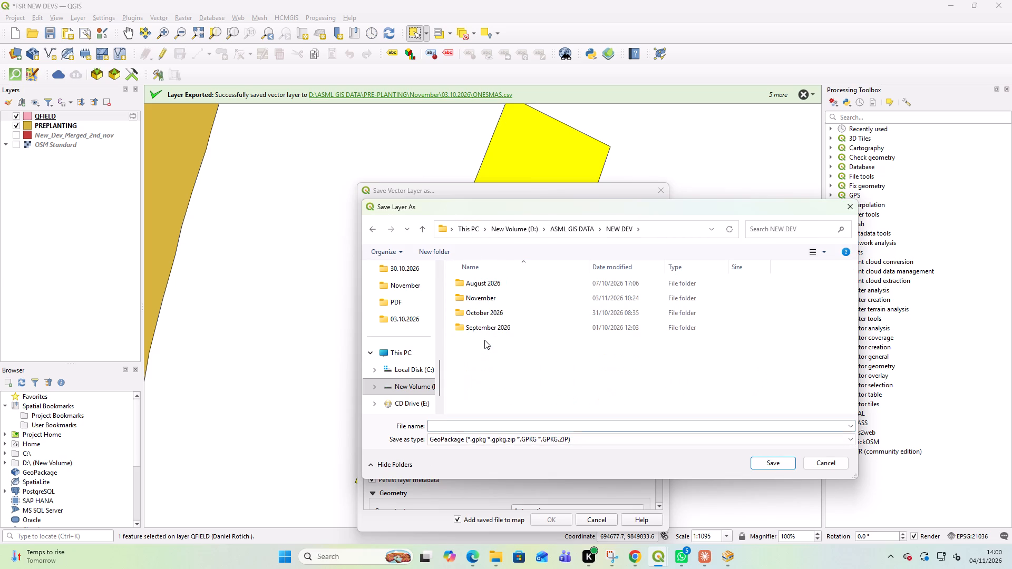
double_click(484, 300)
double_click(489, 299)
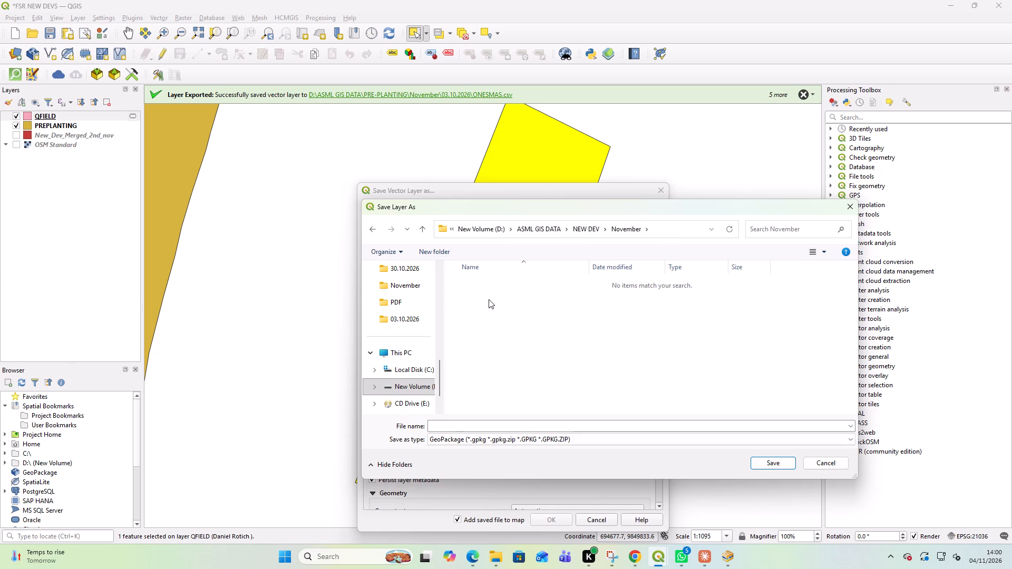
Enter the copied NAME value as the export's file name.
click(512, 423)
right_click(512, 423)
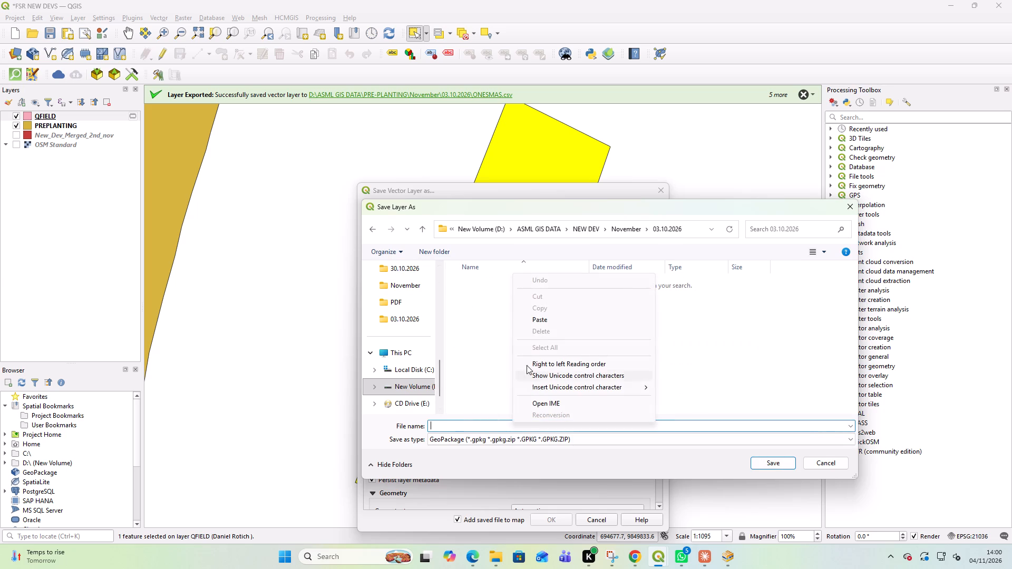
click(538, 322)
click(519, 359)
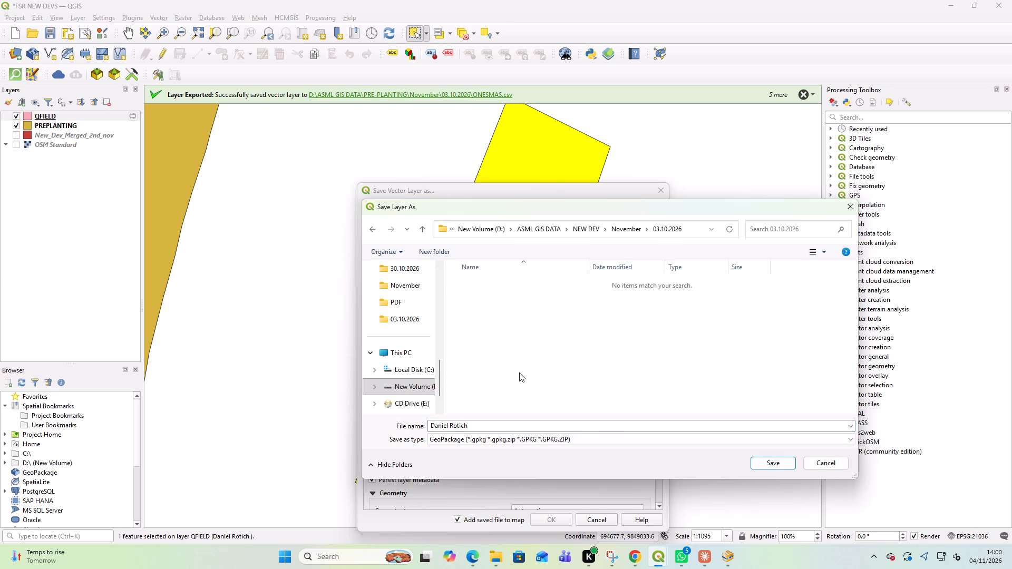
key(F12)
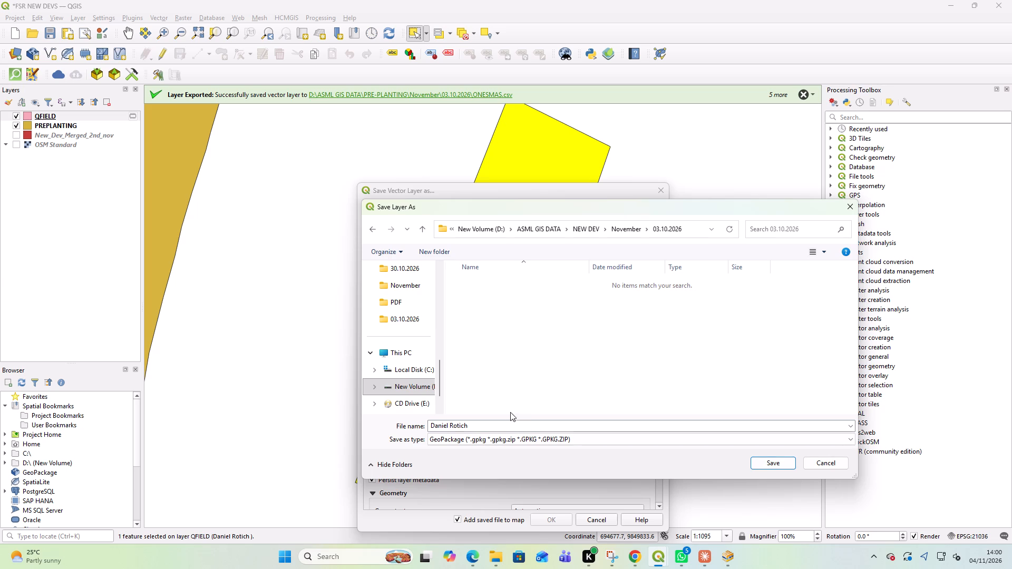
click(502, 429)
click(500, 426)
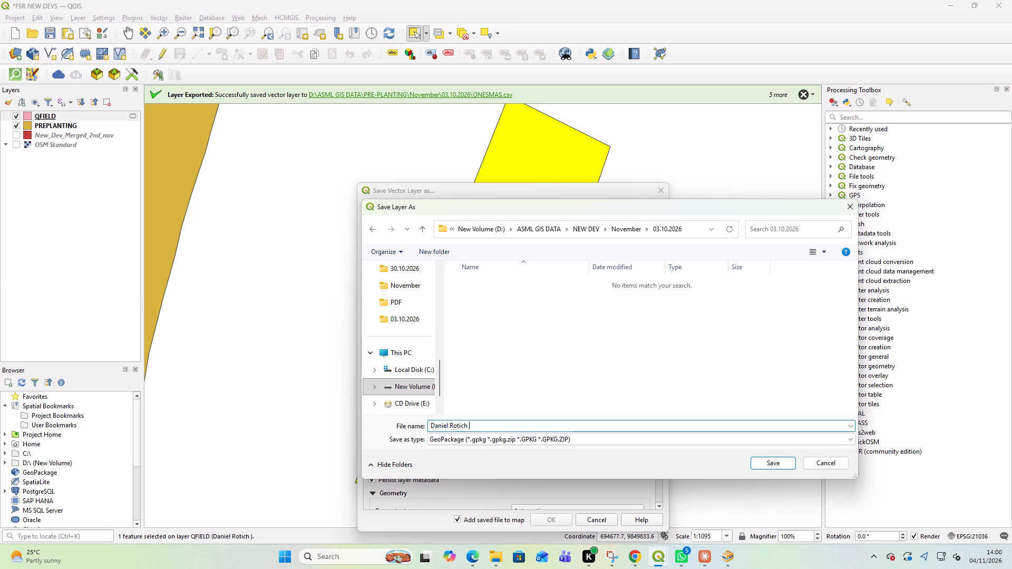
key(BackSpace)
Create a folder named 04.10.2026 inside NEW DEV > November.
click(582, 229)
double_click(497, 299)
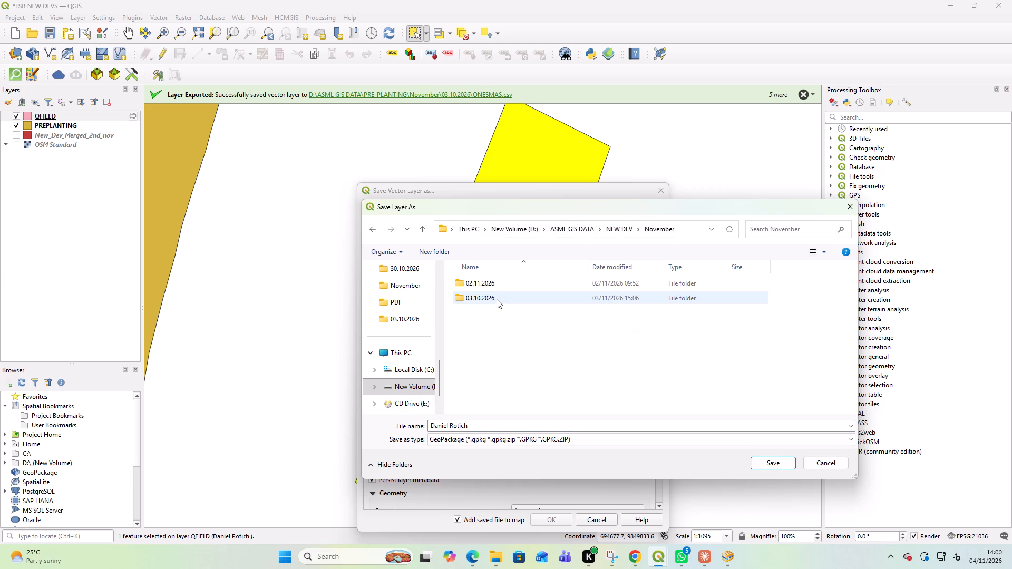
right_click(548, 344)
click(592, 387)
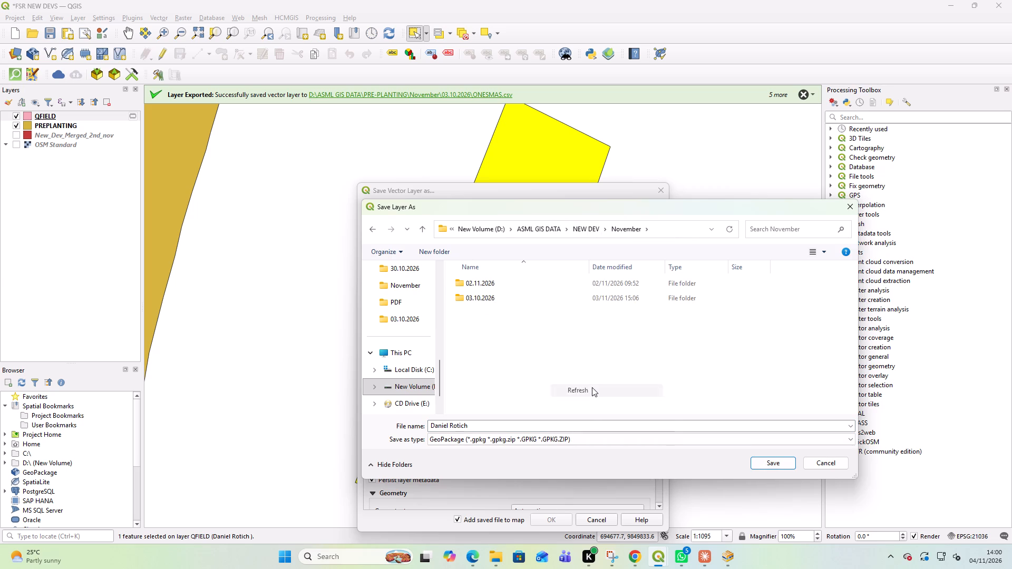
right_click(504, 310)
click(565, 445)
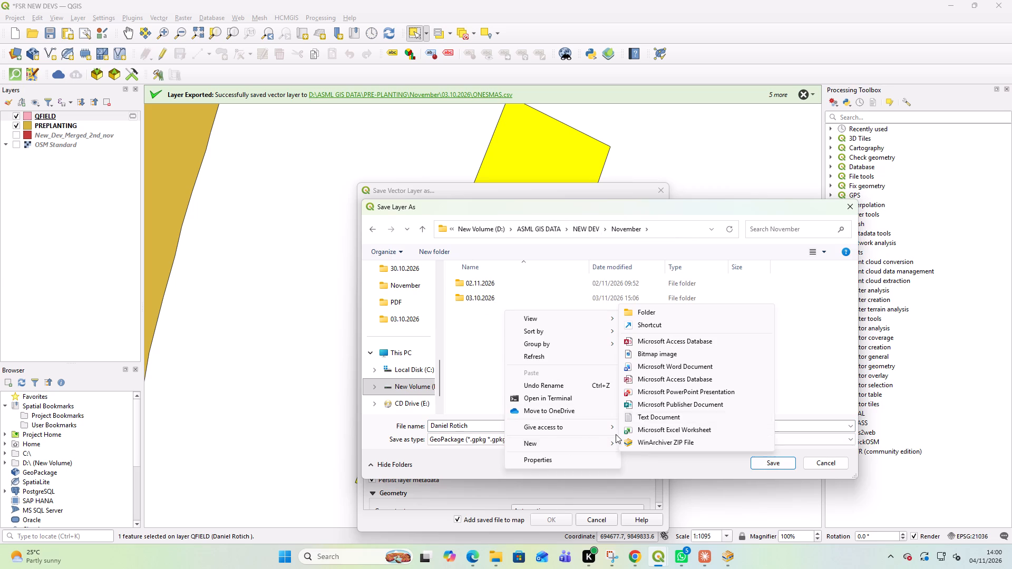
click(656, 313)
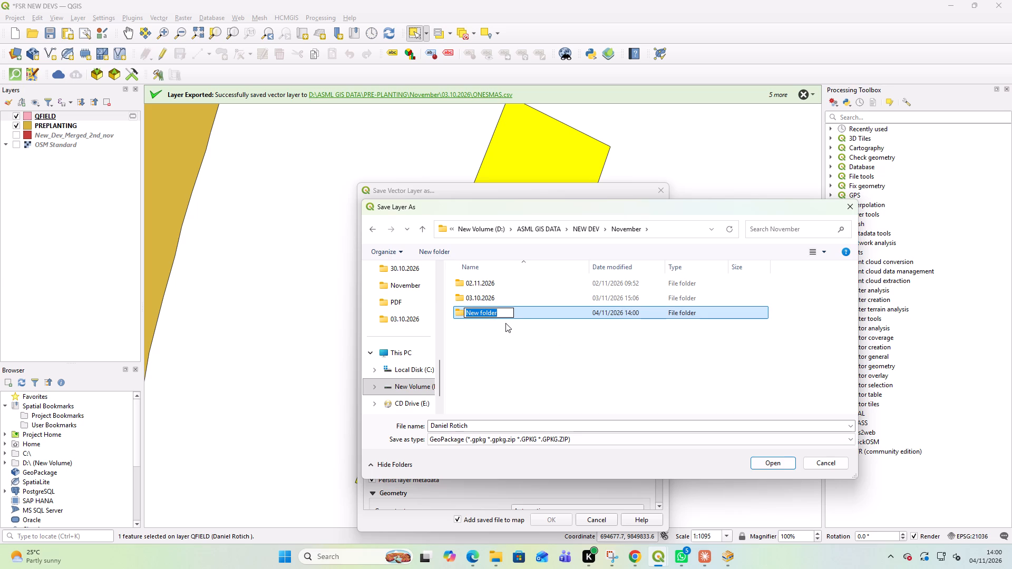
key(0)
key(4)
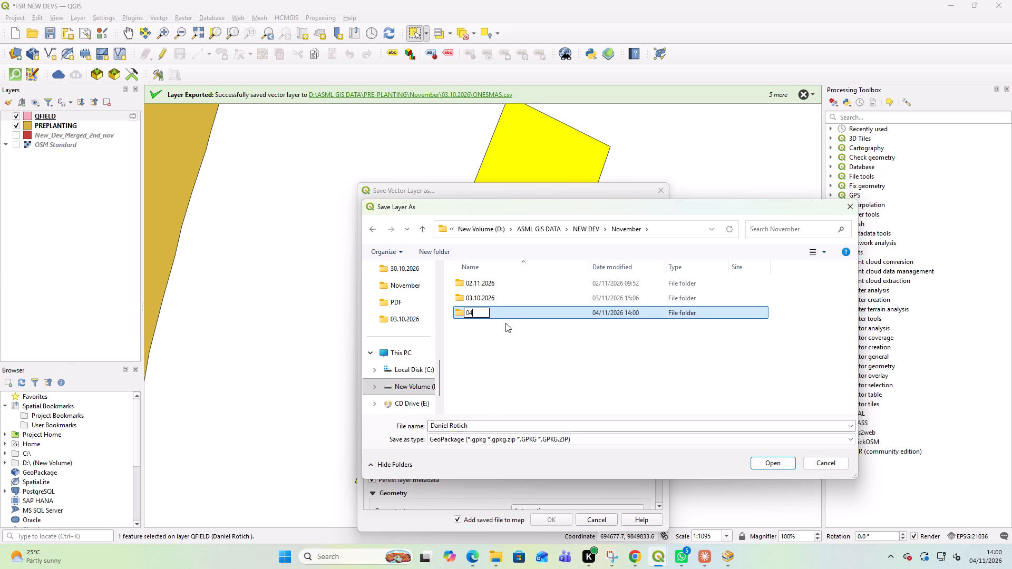
key(period)
key(1)
text(0.)
key(2)
text(02)
key(6)
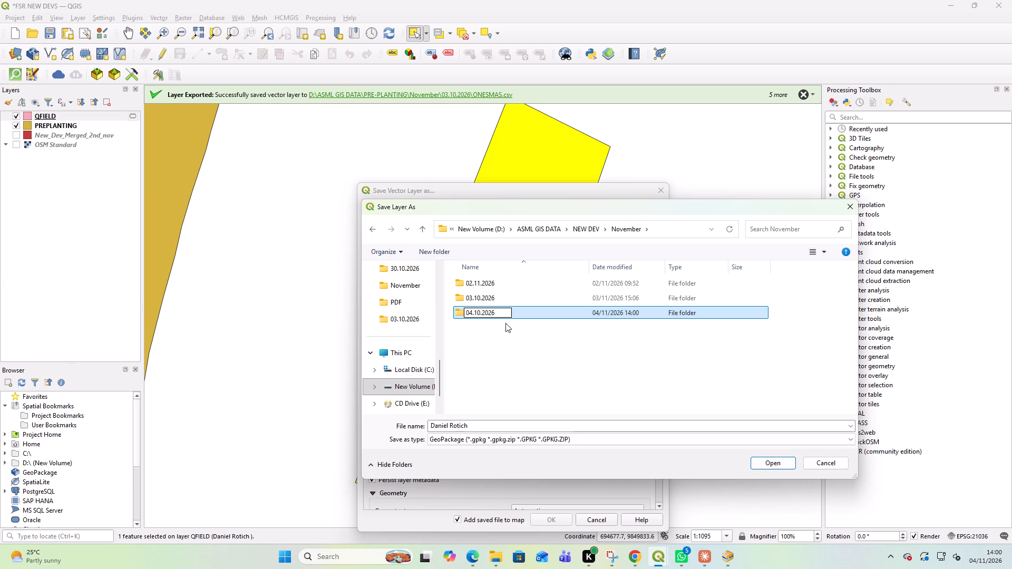
click(485, 343)
Open the 04.10.2026 folder as the save location for the export.
click(520, 310)
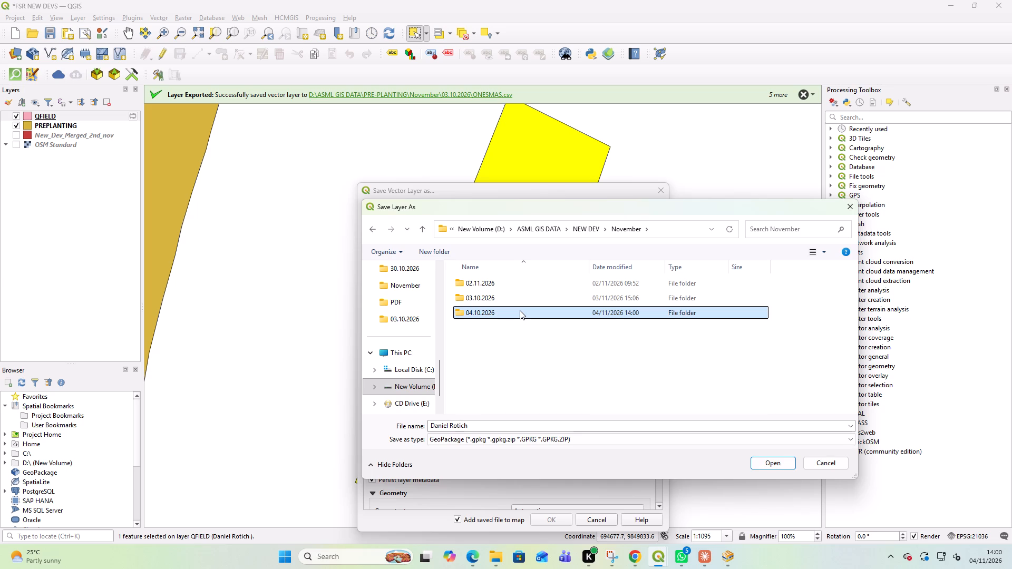
click(520, 310)
click(521, 327)
double_click(520, 315)
Save the export file in the 04.10.2026 folder, clear the layer name, and export the selected QFIELD feature as a GeoPackage.
click(517, 422)
click(674, 427)
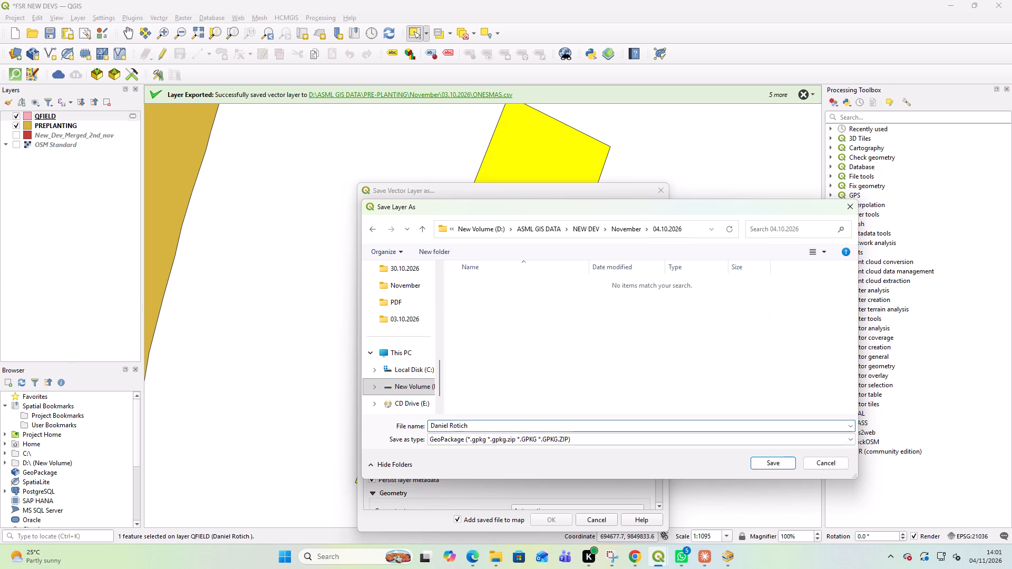
click(772, 459)
double_click(434, 245)
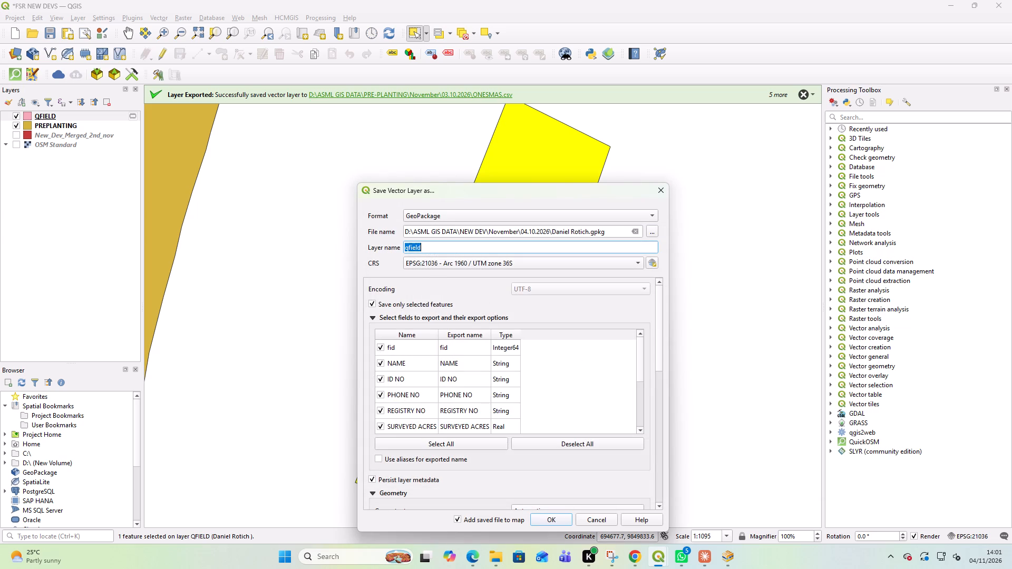
key(BackSpace)
click(560, 516)
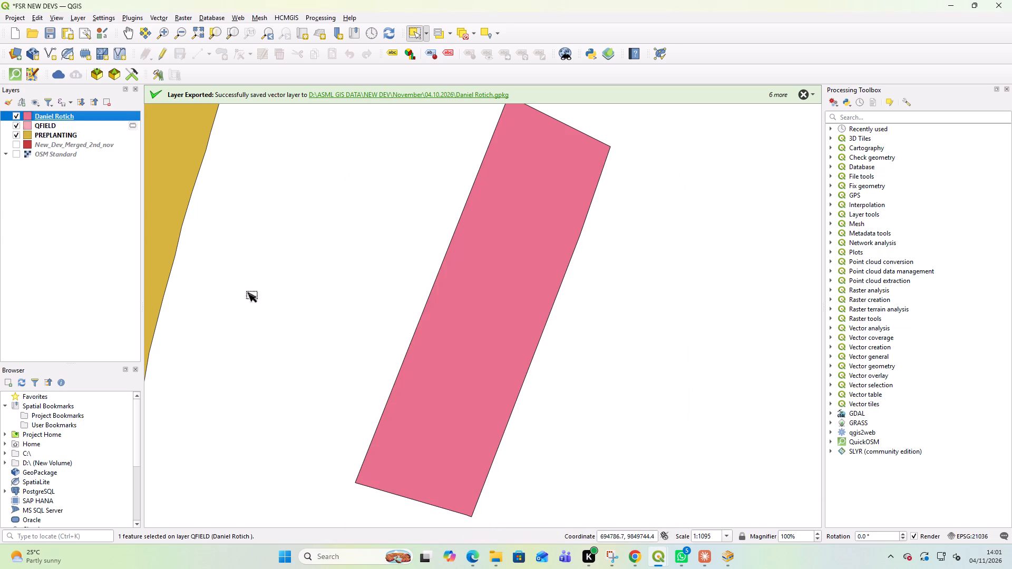
Hide the QFIELD and PREPLANTING layers so that only the newly exported parcel layer is displayed.
click(15, 126)
right_click(41, 116)
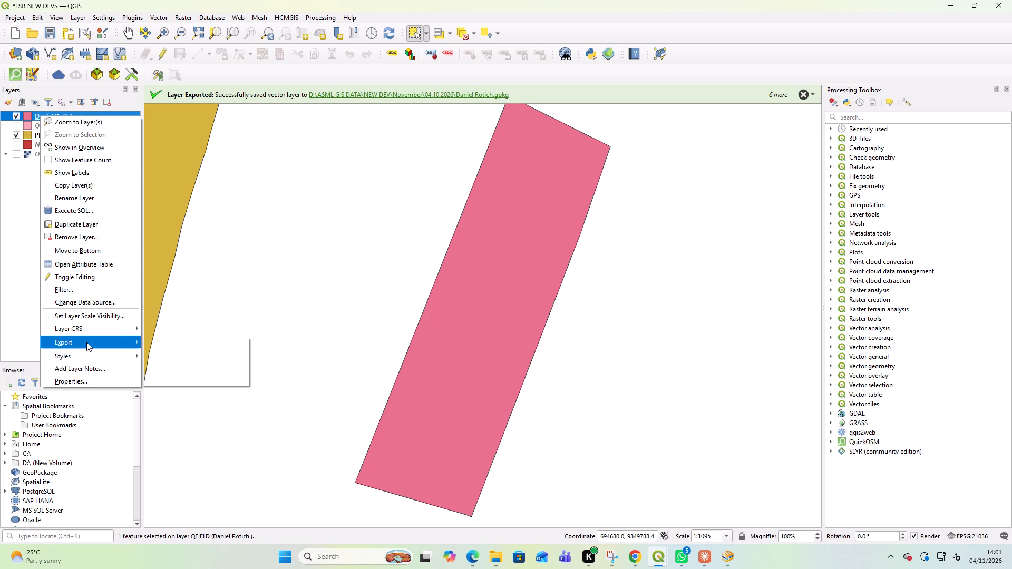
click(29, 178)
click(16, 136)
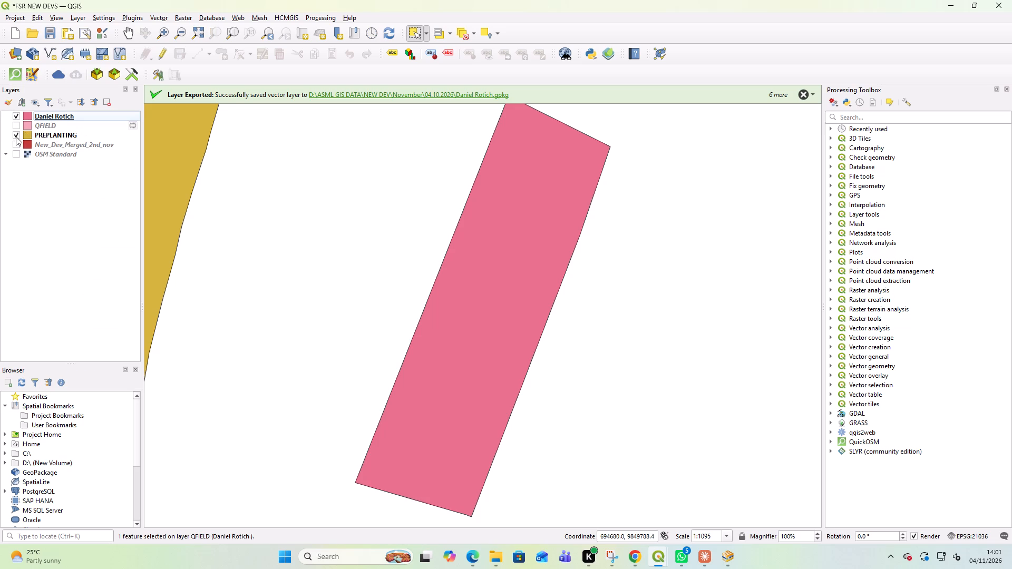
Apply the New_Dev red outline style from the project styles to the newly exported parcel layer.
right_click(42, 114)
click(92, 119)
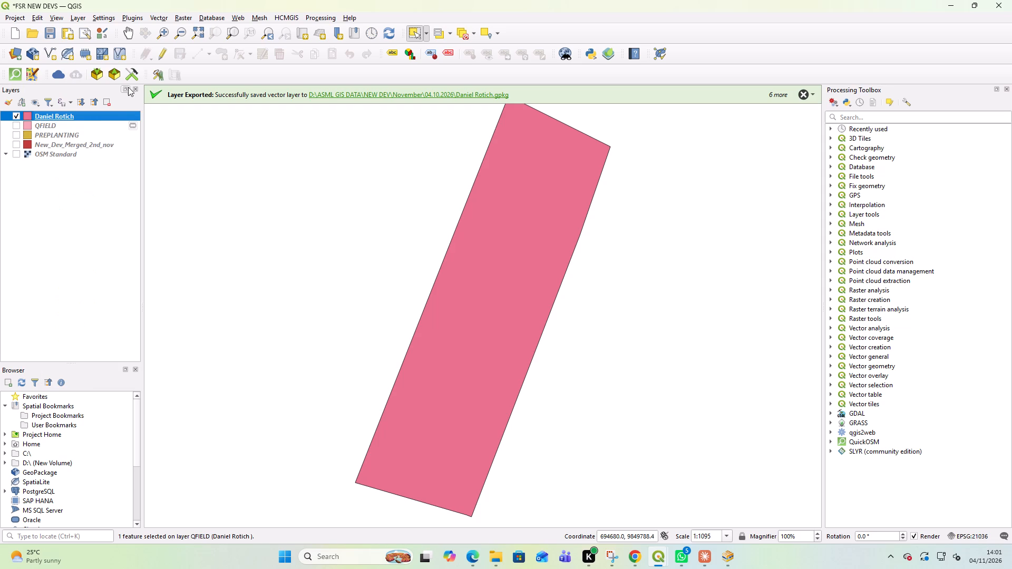
click(18, 17)
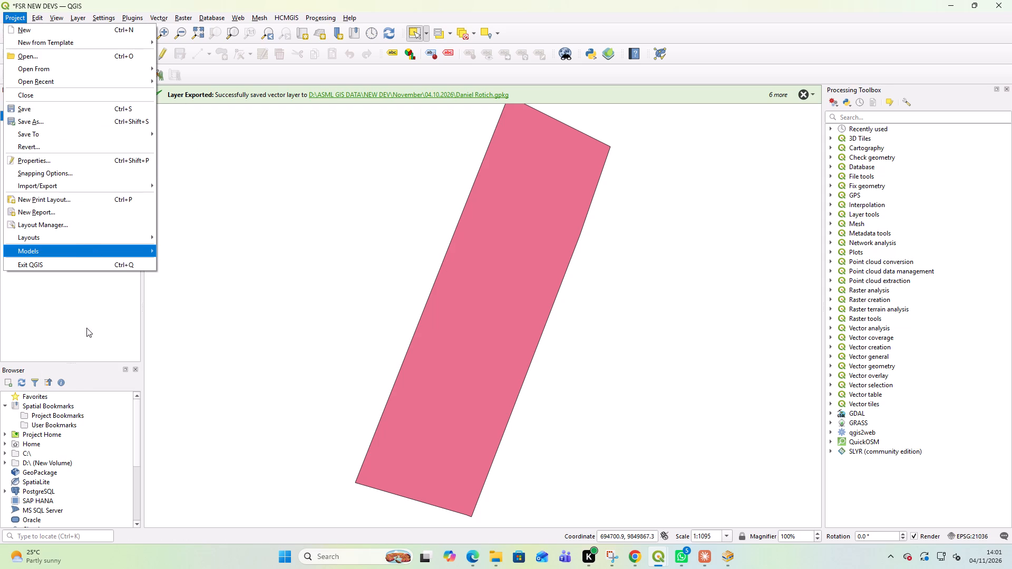
click(85, 319)
click(45, 119)
right_click(45, 119)
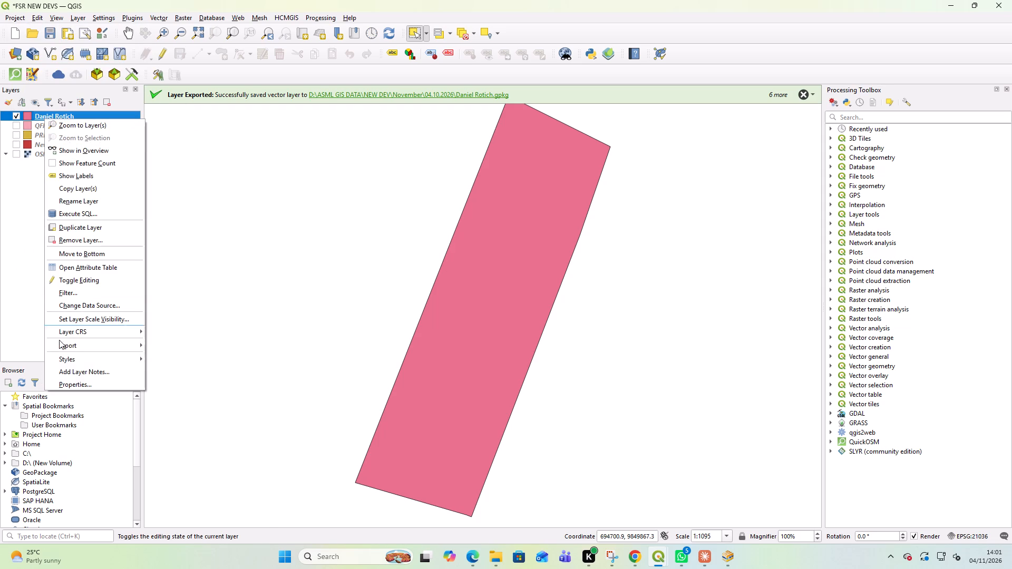
click(74, 379)
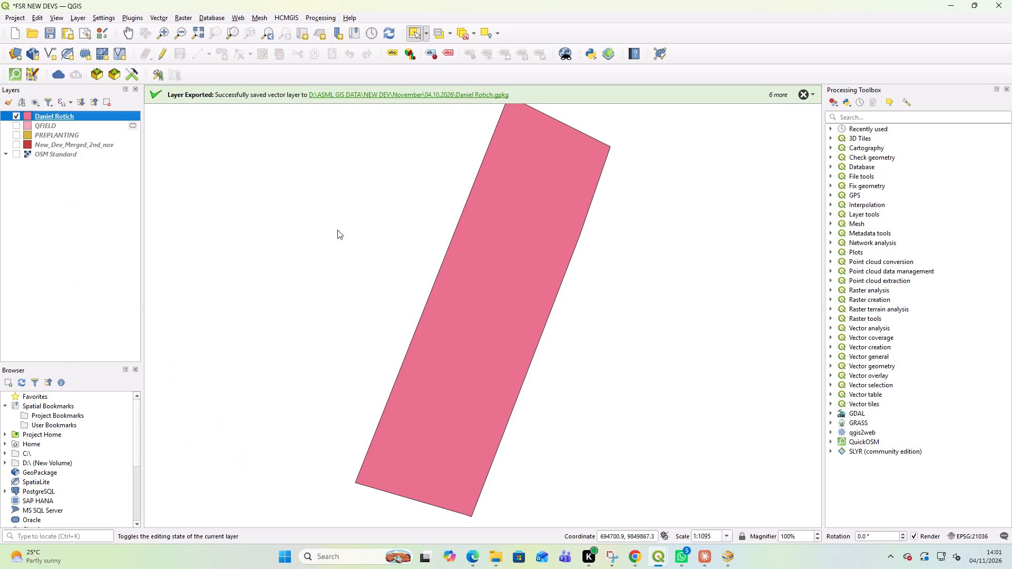
click(640, 326)
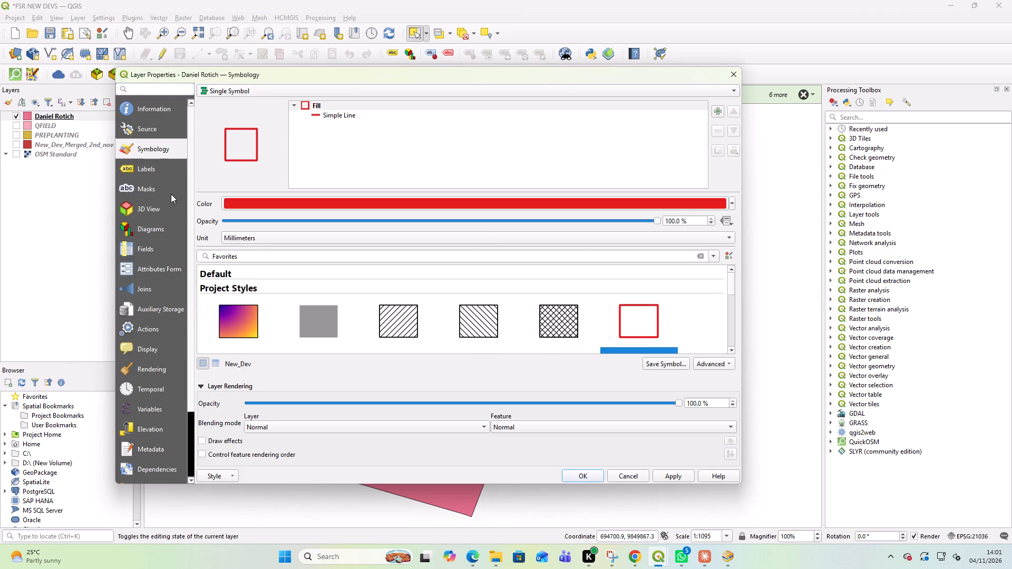
Turn on Single Labels for the exported parcel layer using the SURVEYED ACRES field and apply the layer properties.
click(148, 167)
click(697, 89)
click(686, 101)
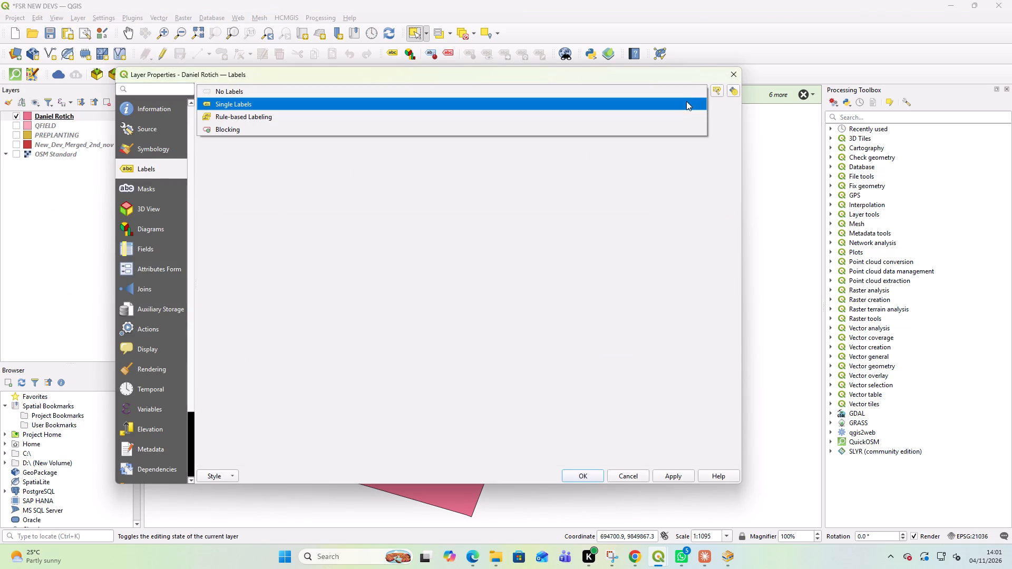
click(720, 106)
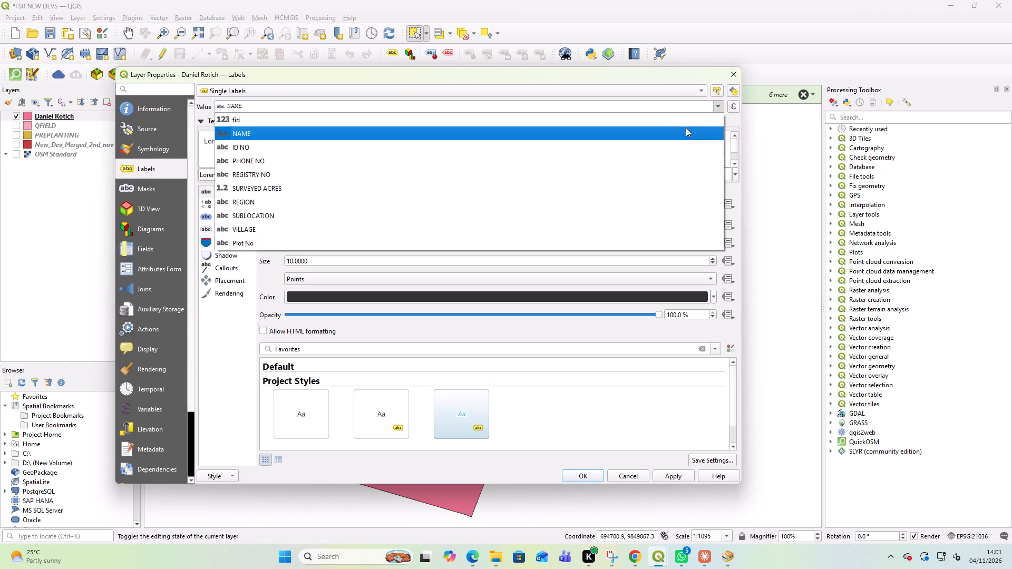
click(648, 183)
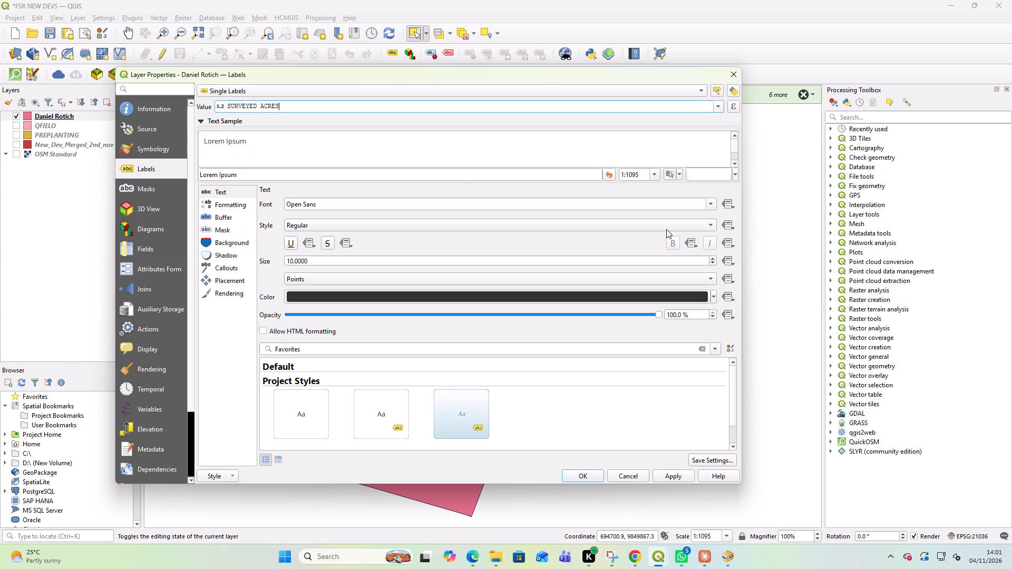
click(672, 475)
click(584, 472)
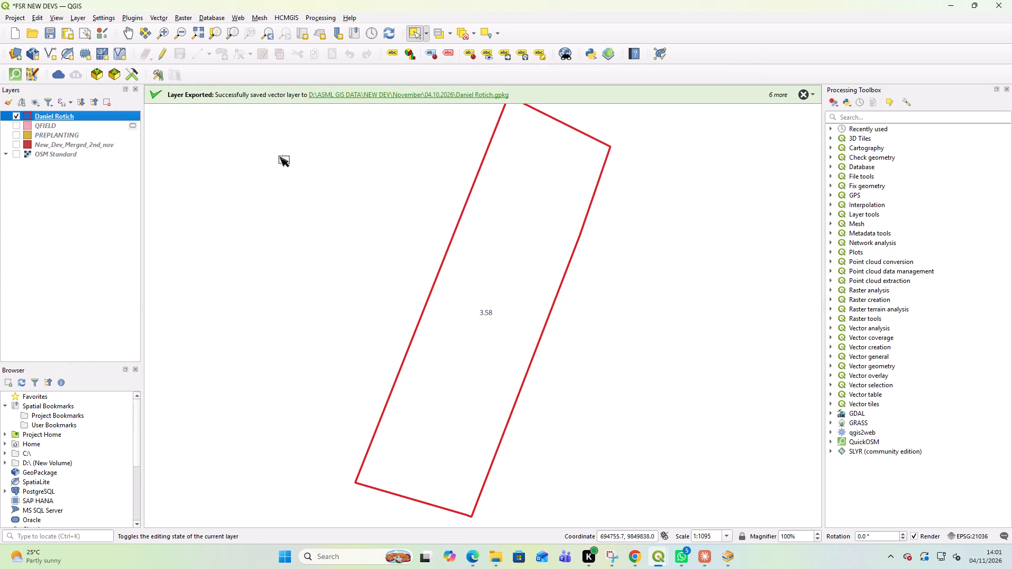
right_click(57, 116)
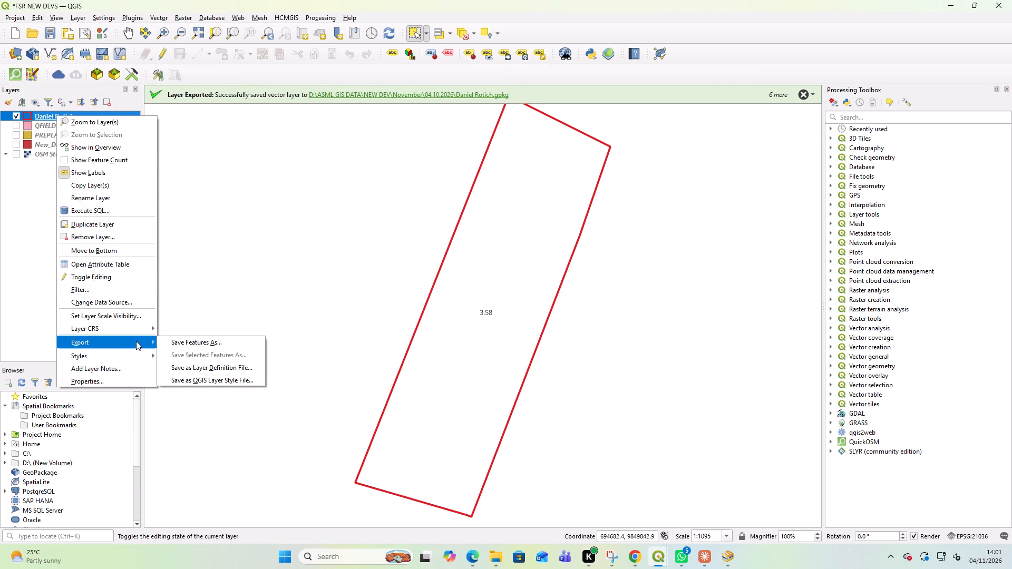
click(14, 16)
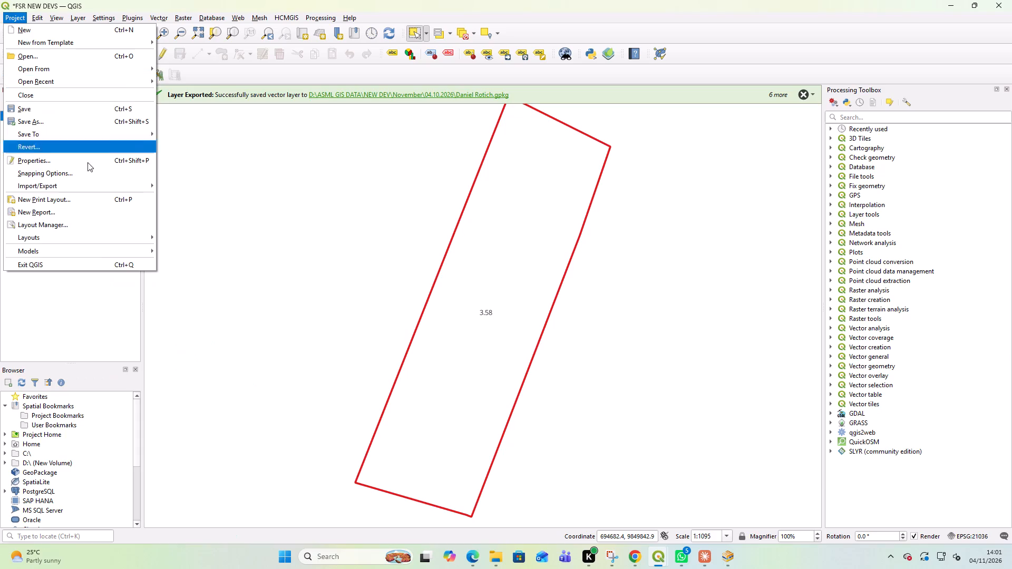
In the FSR print layout, add a map about 190 mm wide above the farmer details table, with its top edge just below the report number.
click(180, 261)
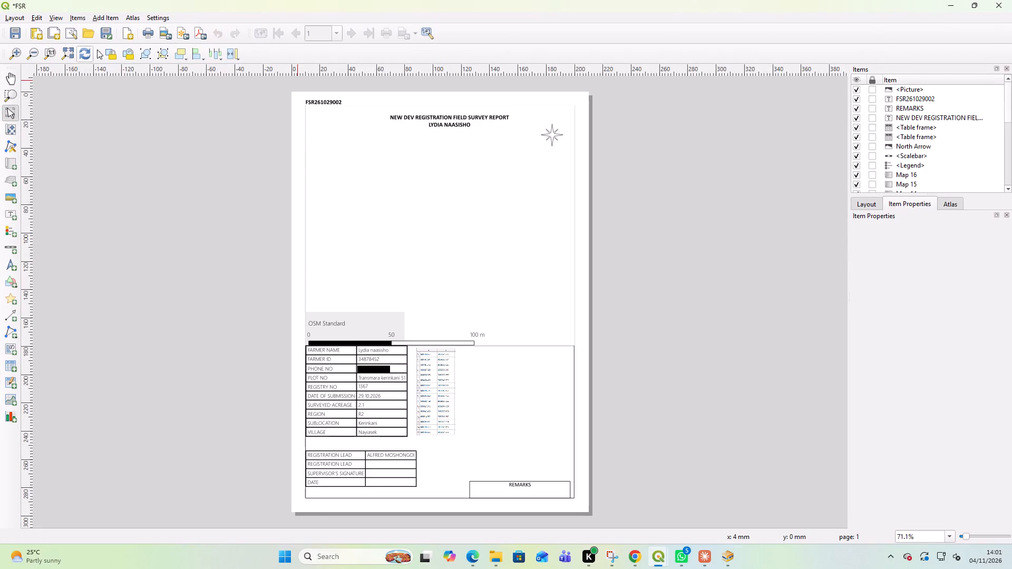
click(9, 159)
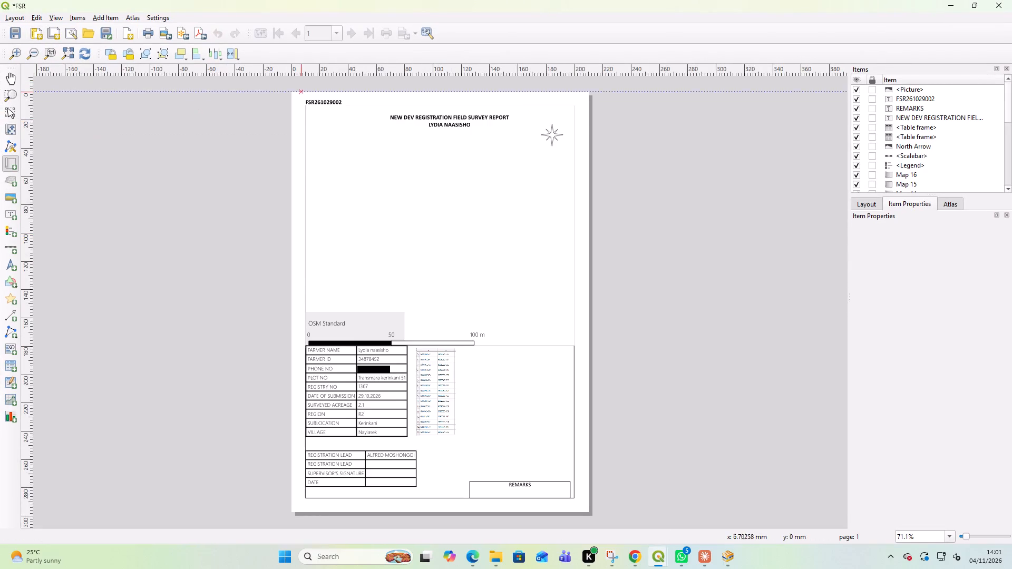
drag(305, 103, 465, 209)
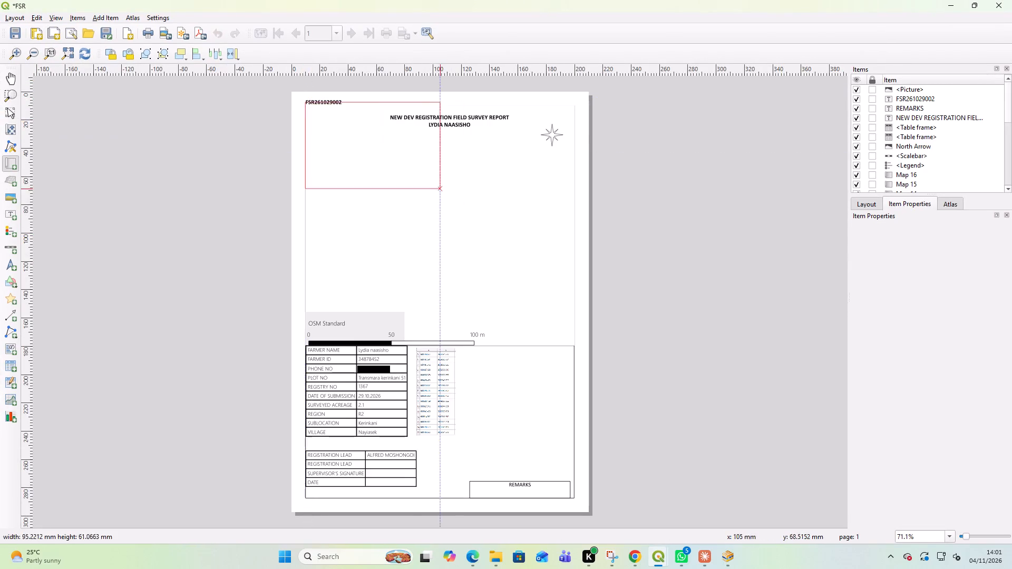
drag(465, 209, 568, 337)
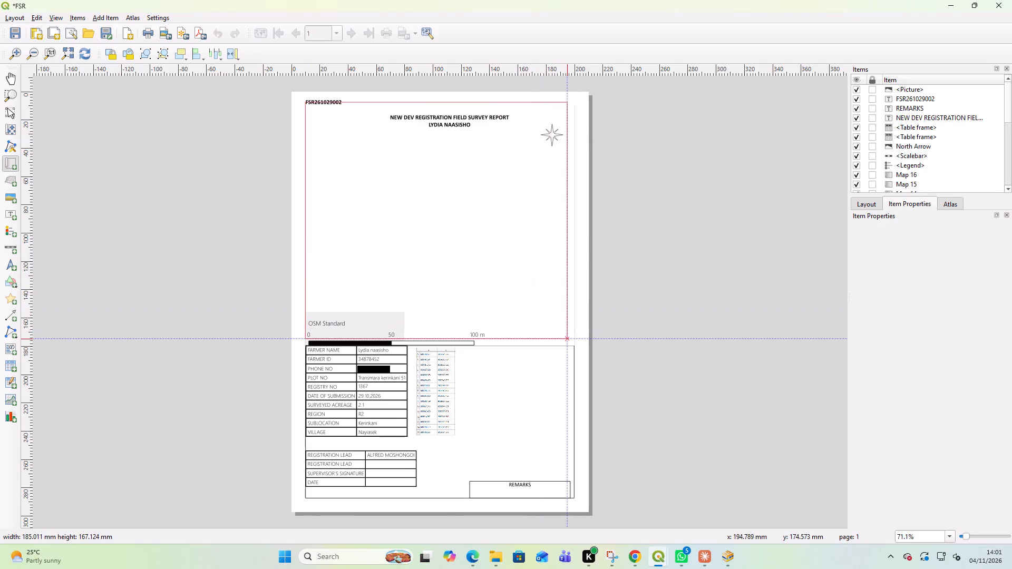
drag(568, 337, 575, 346)
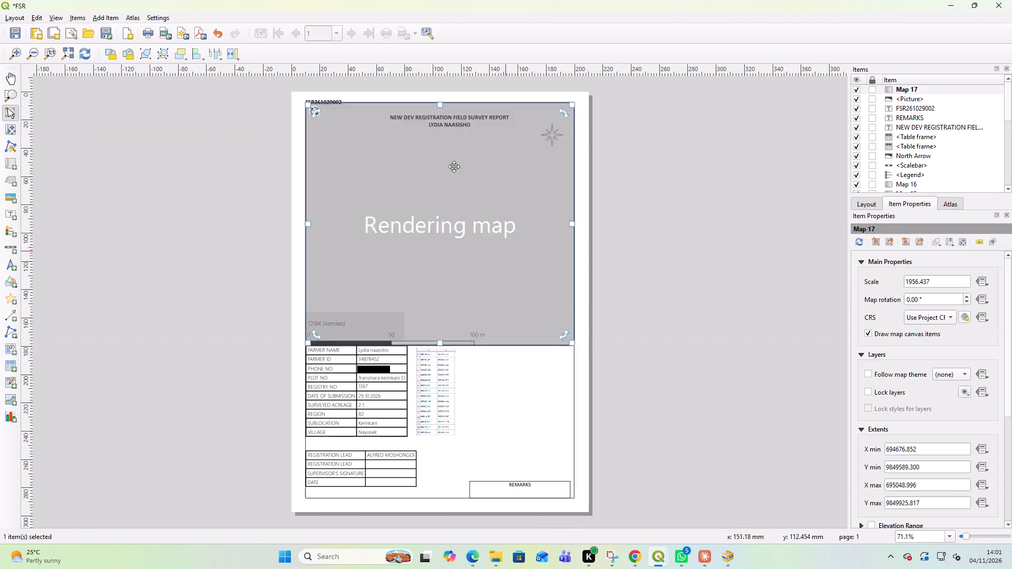
click(386, 104)
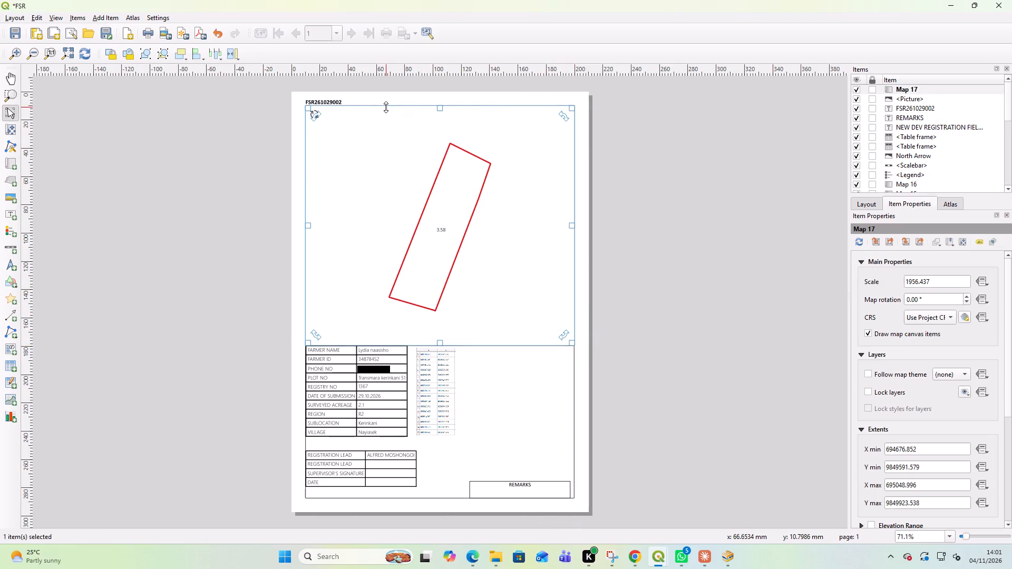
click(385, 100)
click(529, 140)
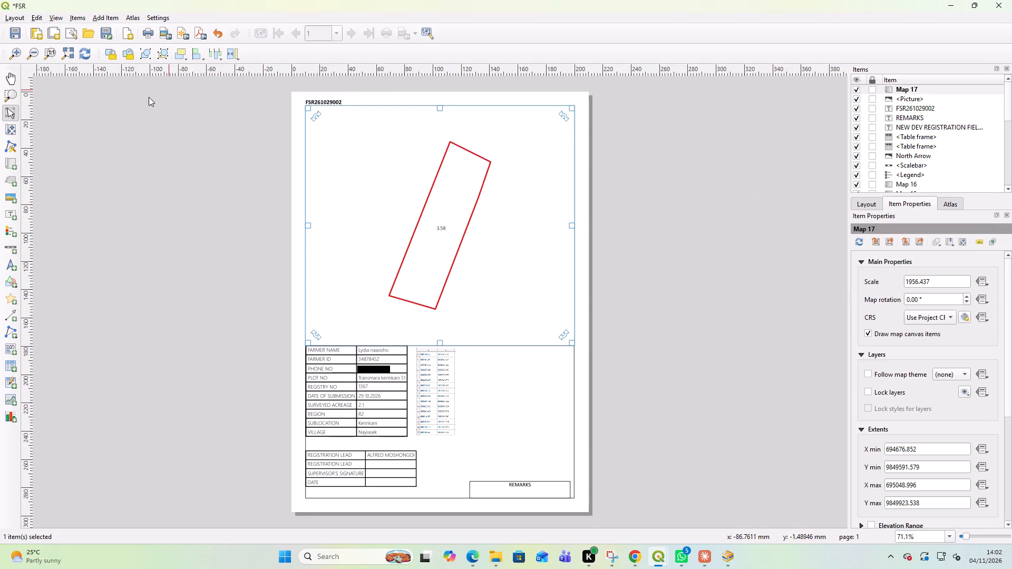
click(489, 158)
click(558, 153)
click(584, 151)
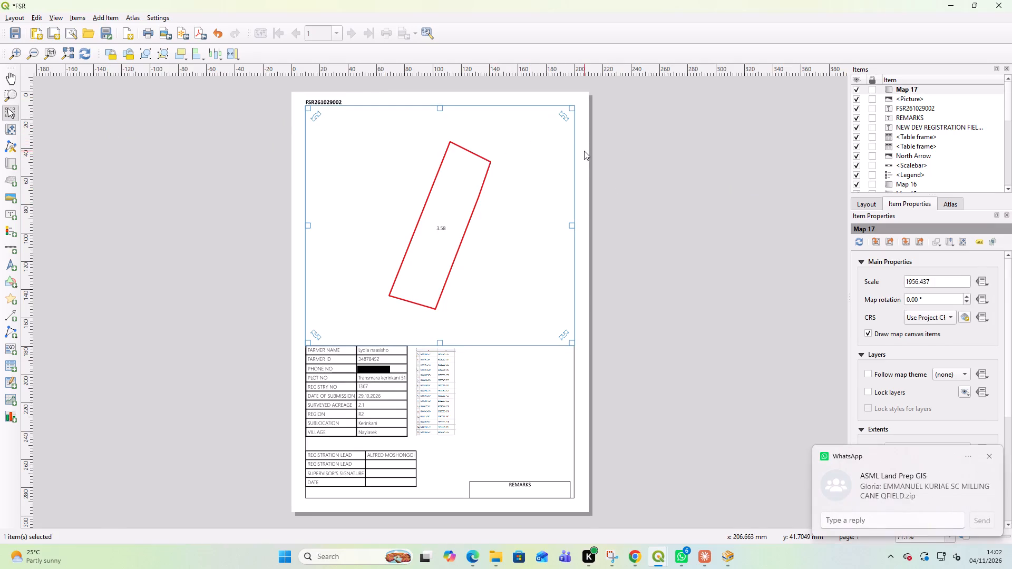
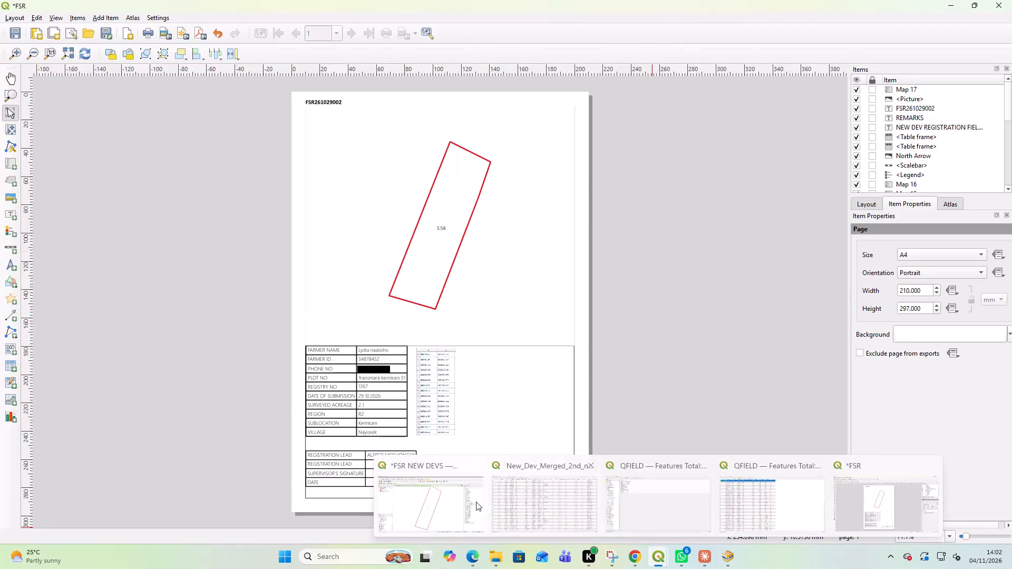
Return to the FSR NEW DEVS project window and show the OSM Standard basemap beneath the exported parcel layer.
click(447, 502)
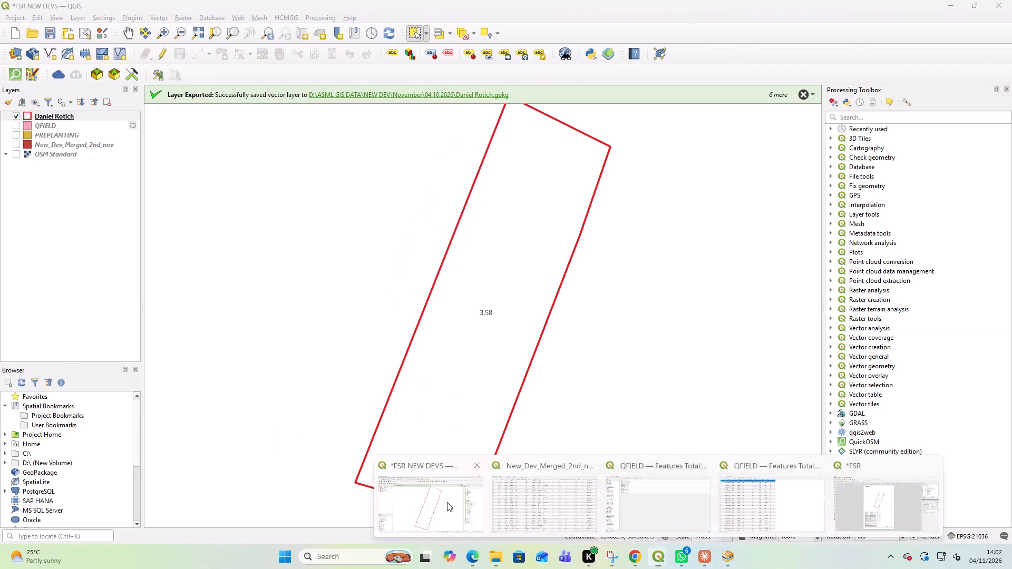
click(26, 178)
click(15, 155)
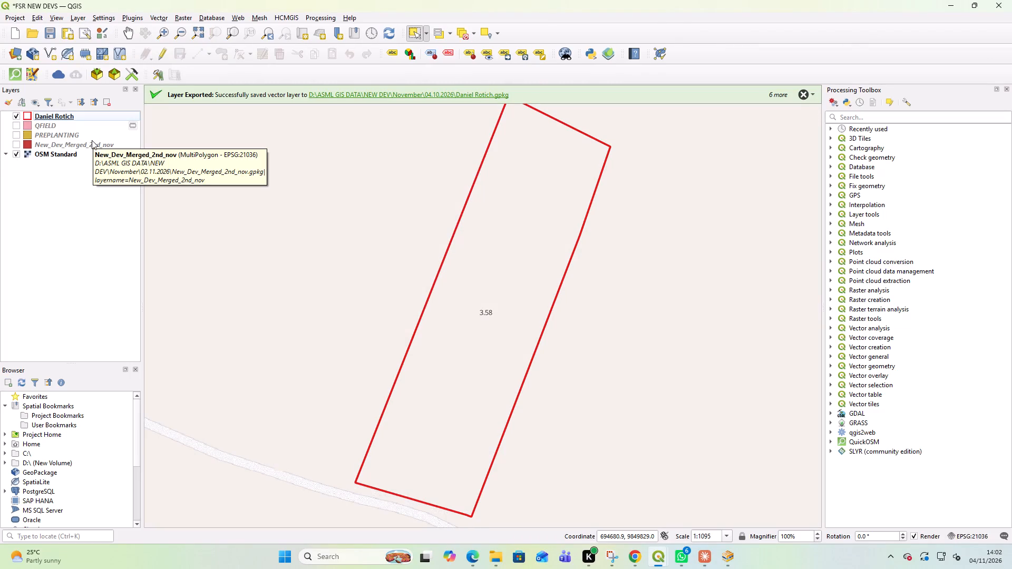
click(86, 192)
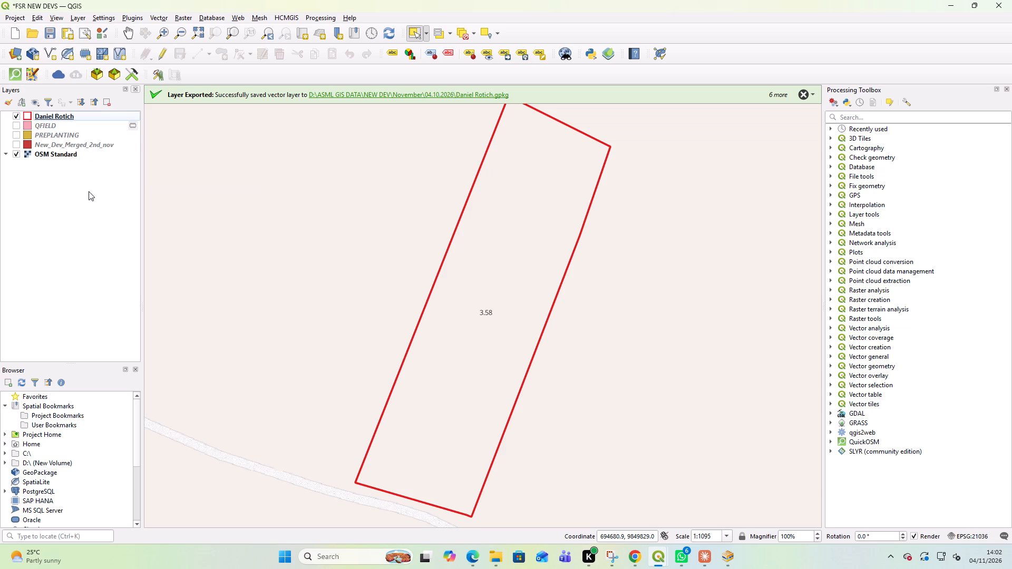
Close the open QFIELD and New_Dev_Merged_2nd_nov attribute tables and switch to the FSR print layout.
click(17, 16)
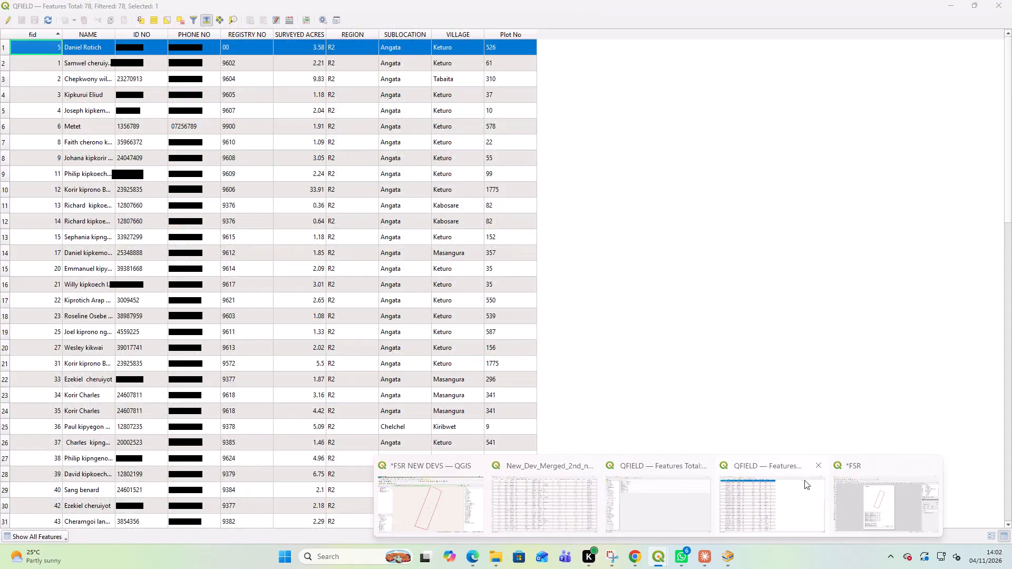
click(819, 466)
click(764, 467)
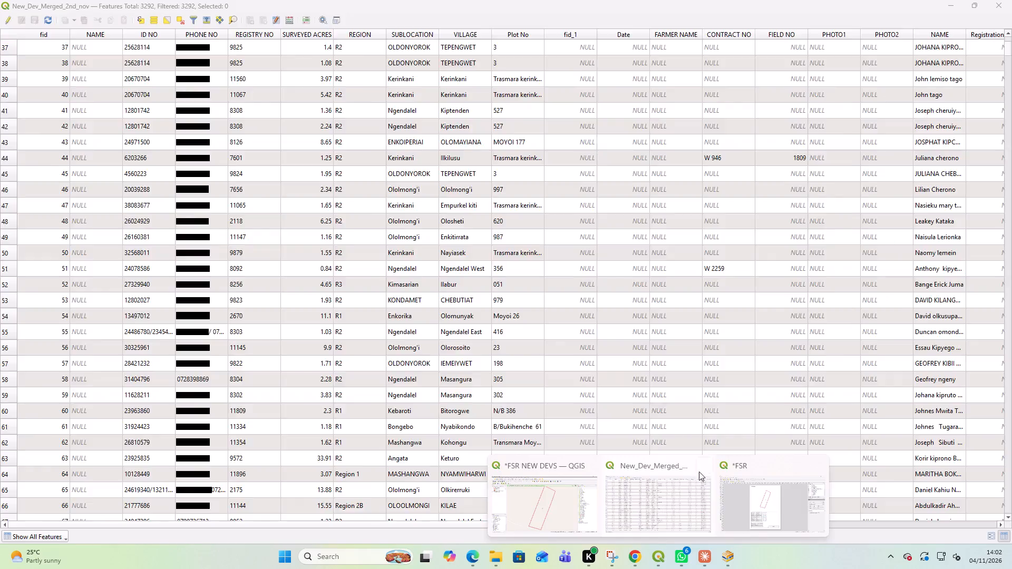
click(700, 468)
click(728, 487)
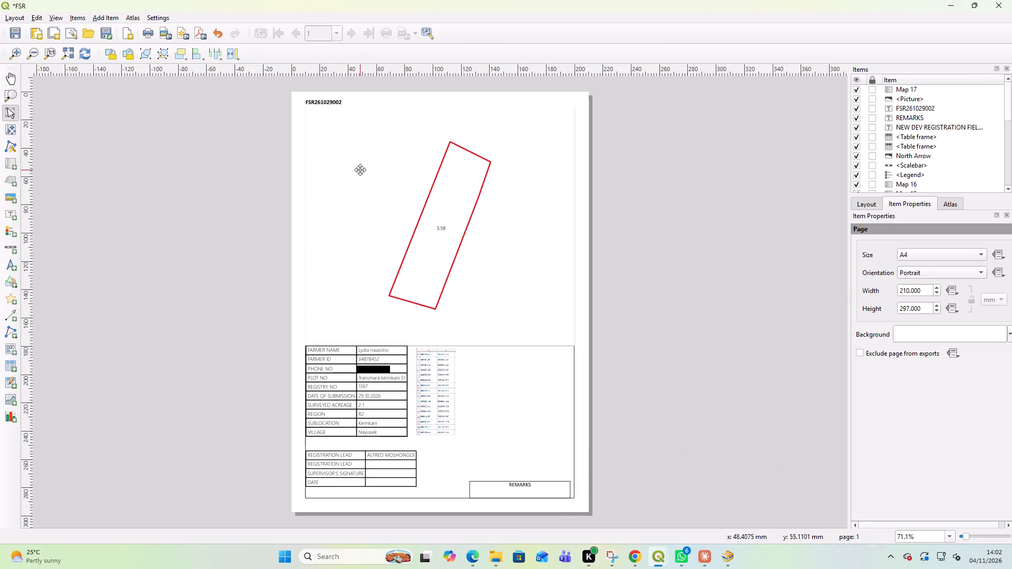
Refresh the FSR layout so that Map 17 redraws with the parcel and the OSM basemap.
click(360, 164)
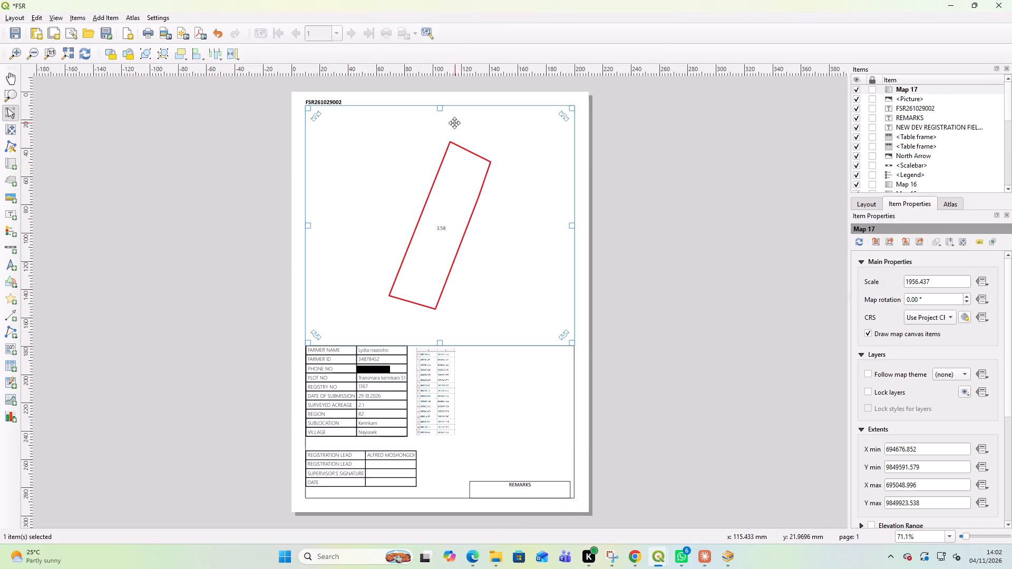
click(453, 106)
click(82, 50)
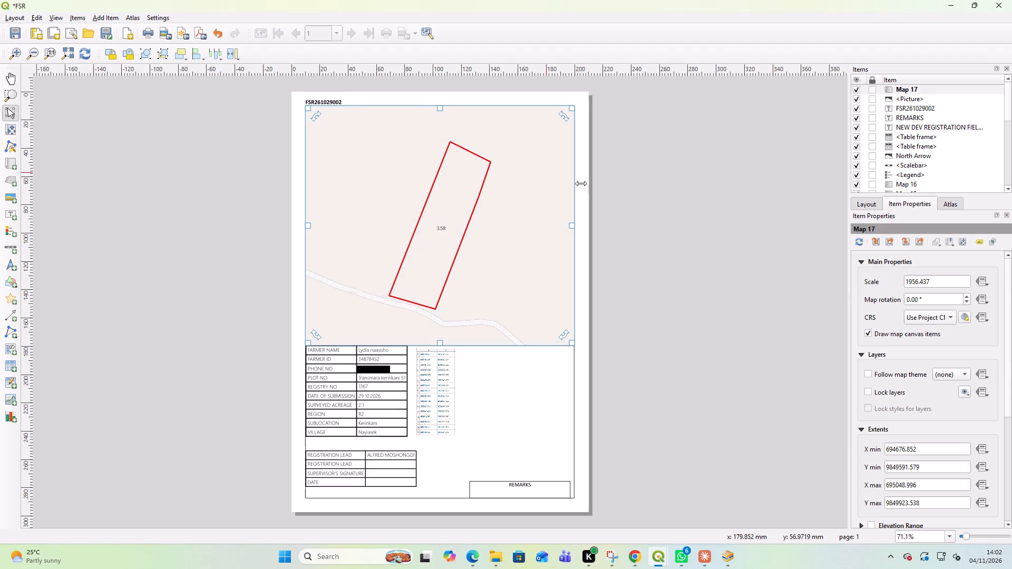
click(603, 190)
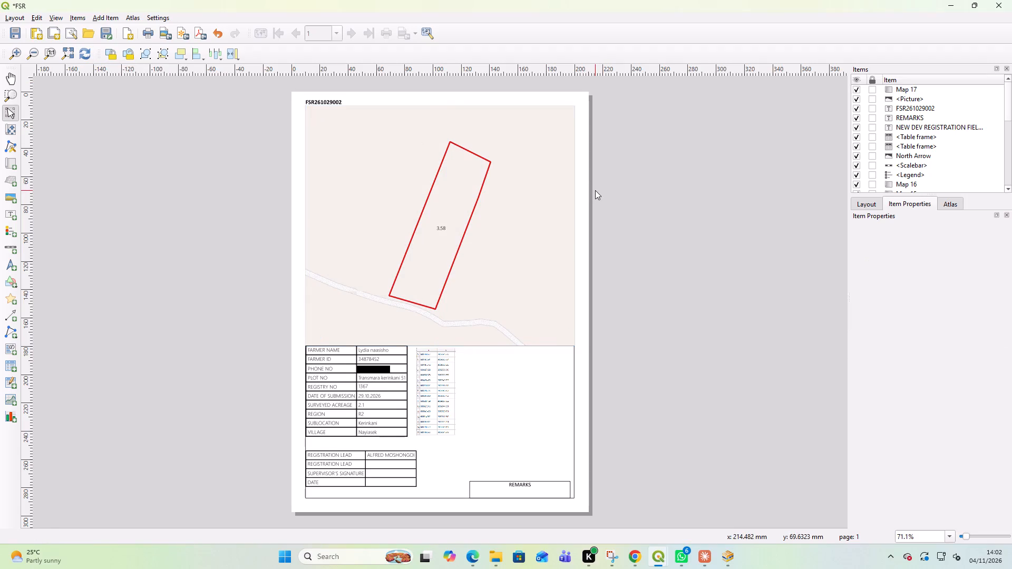
Move Map 17 down the layout's item order to just below the legend.
click(557, 176)
click(582, 166)
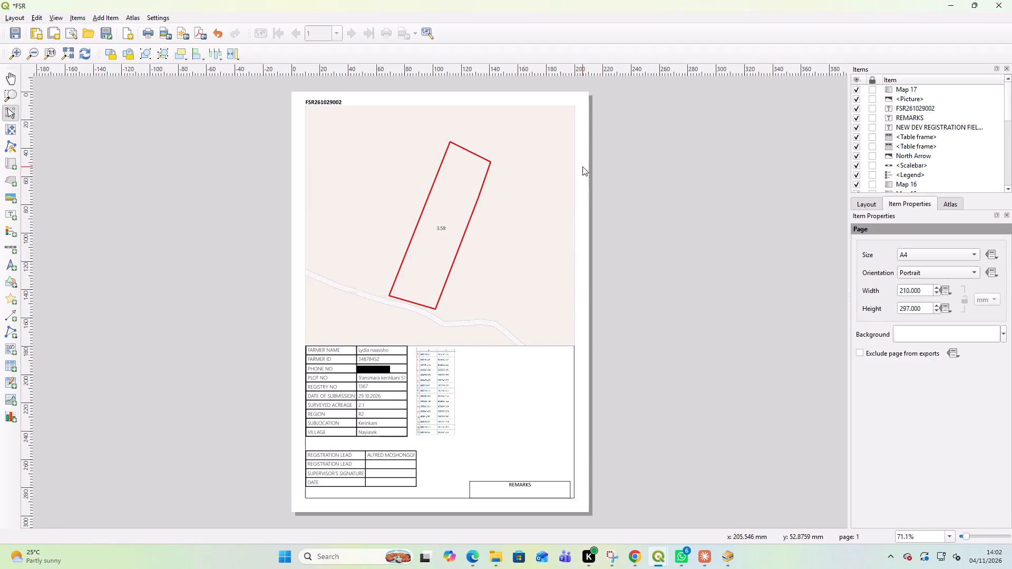
click(517, 162)
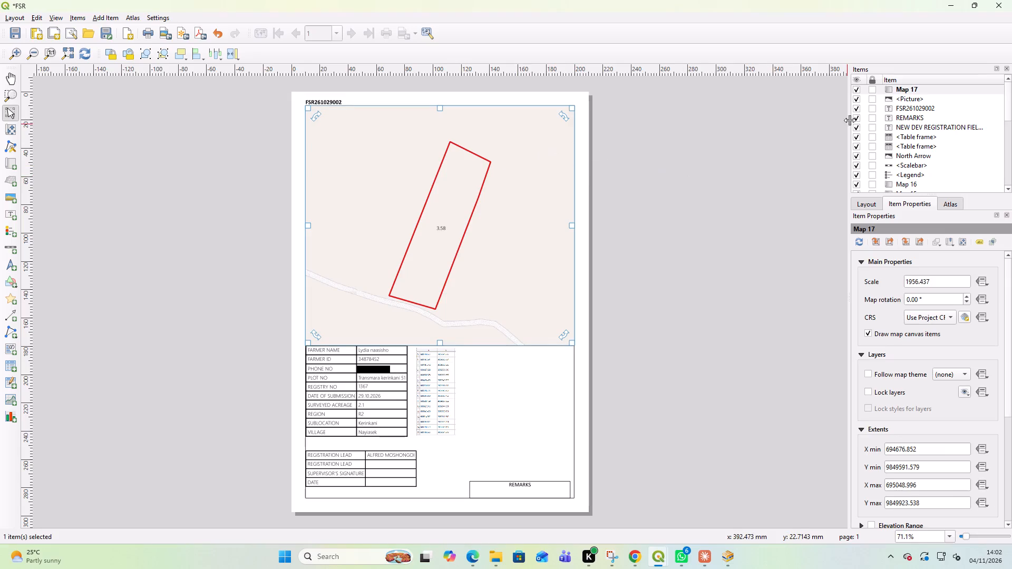
drag(881, 87, 894, 175)
click(455, 124)
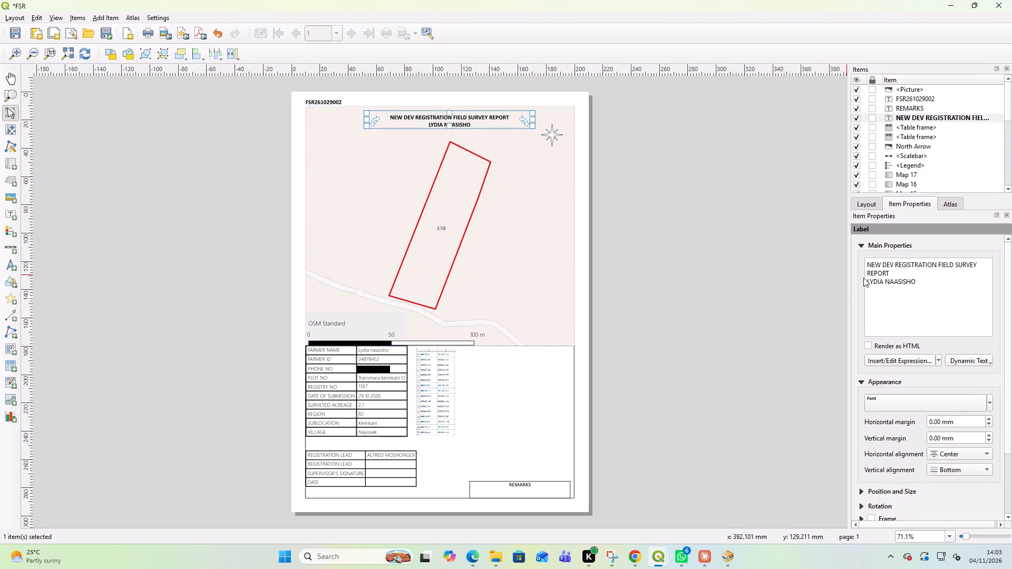
Set the legend's background colour to white, keeping its background enabled.
click(358, 318)
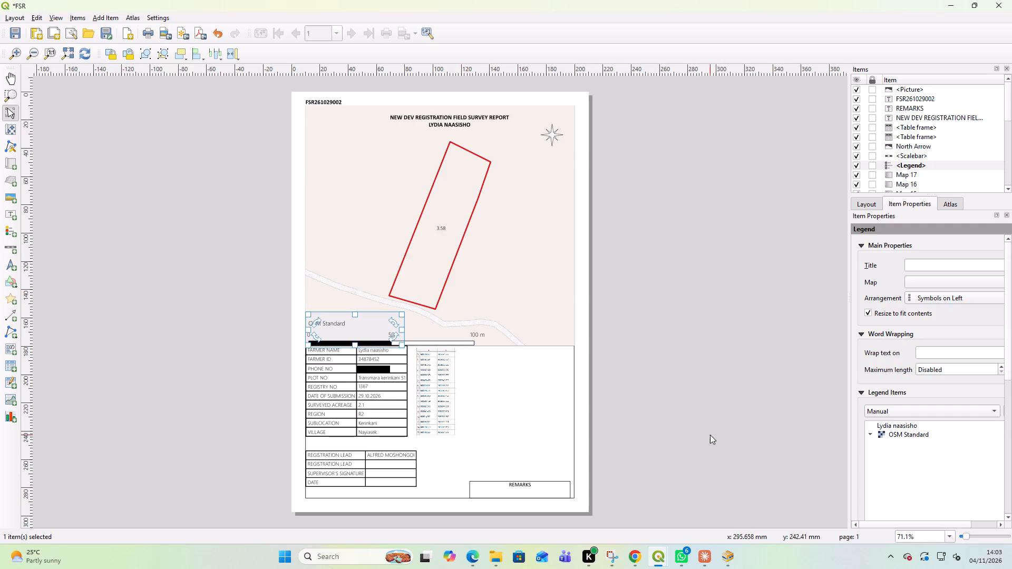
scroll(925, 458, down, 13)
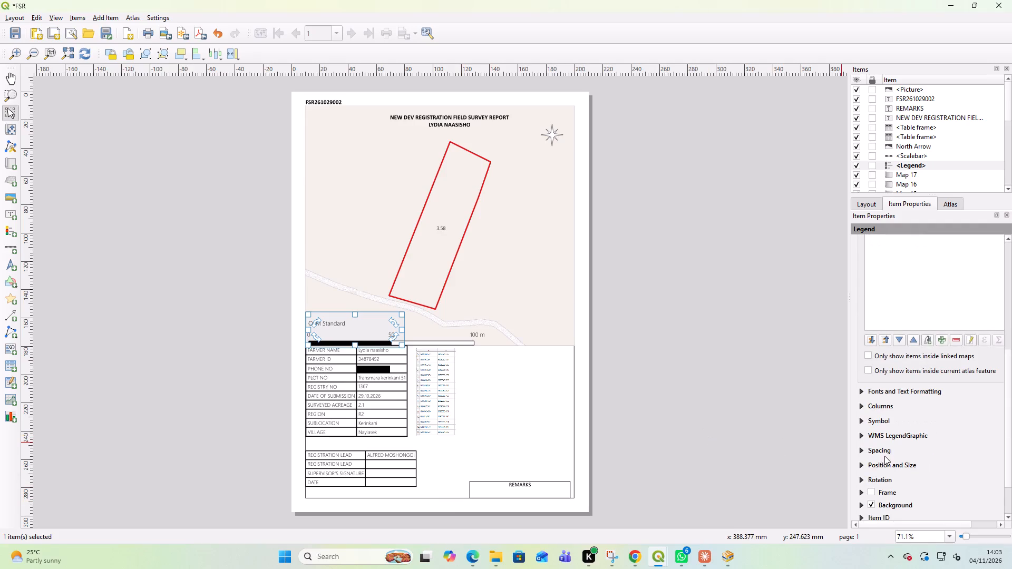
click(871, 452)
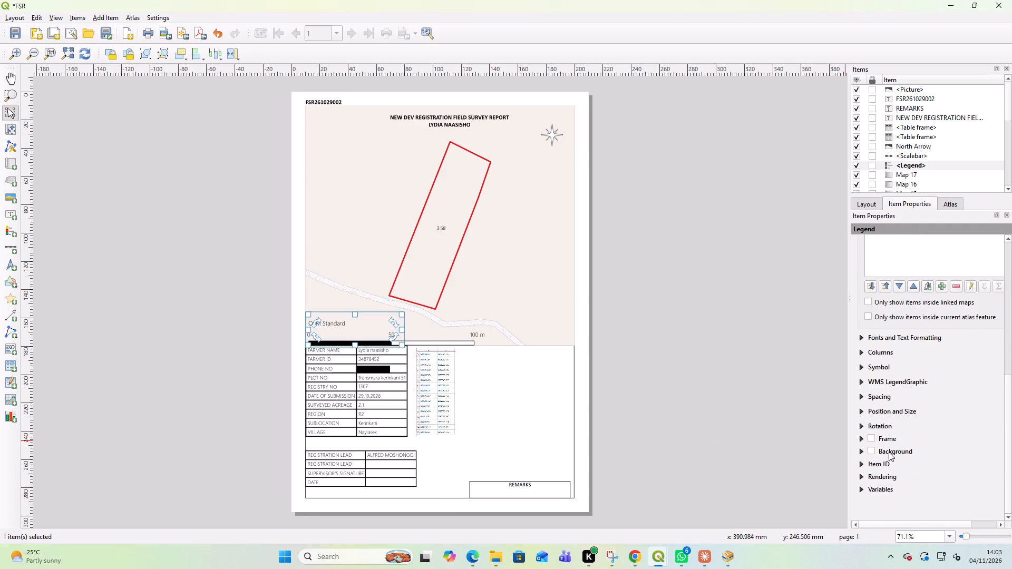
click(861, 450)
click(919, 468)
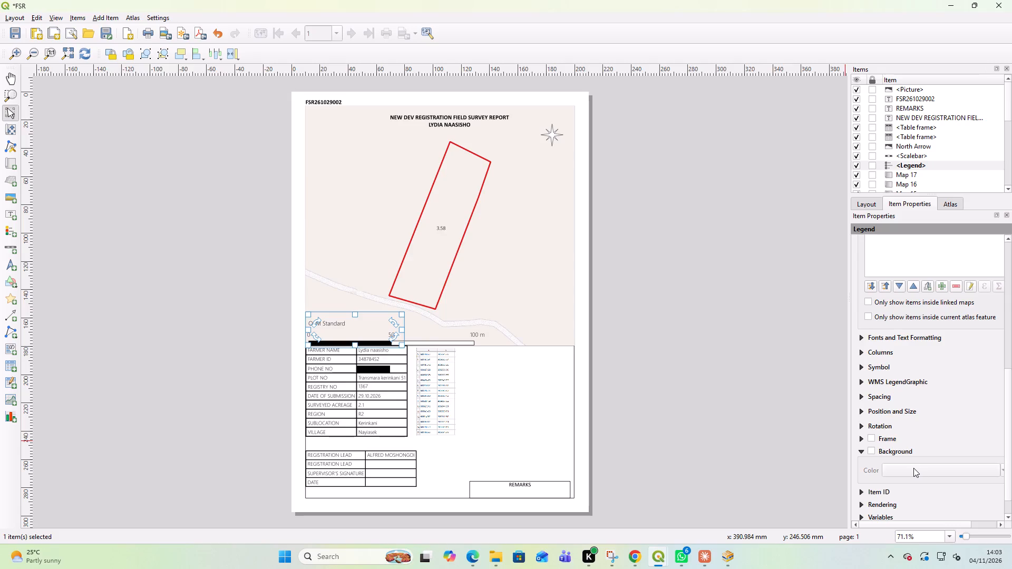
click(913, 468)
scroll(950, 473, down, 1)
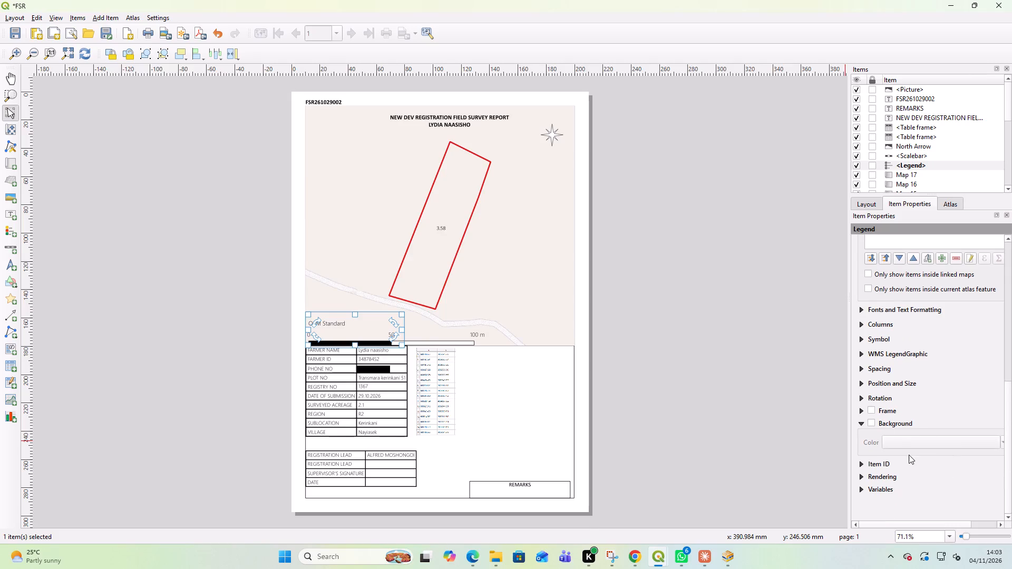
click(918, 447)
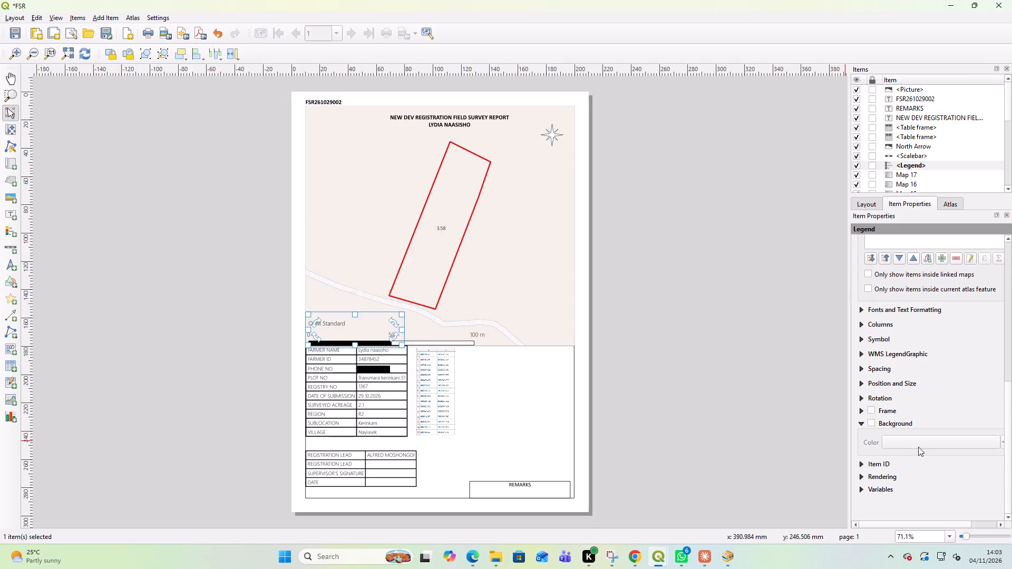
click(913, 443)
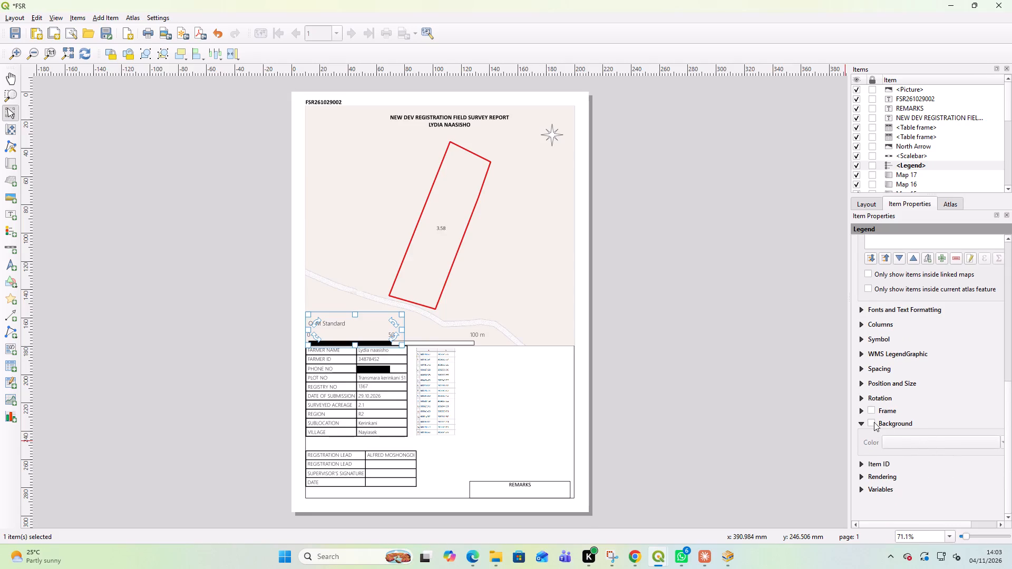
click(874, 422)
click(874, 421)
click(873, 450)
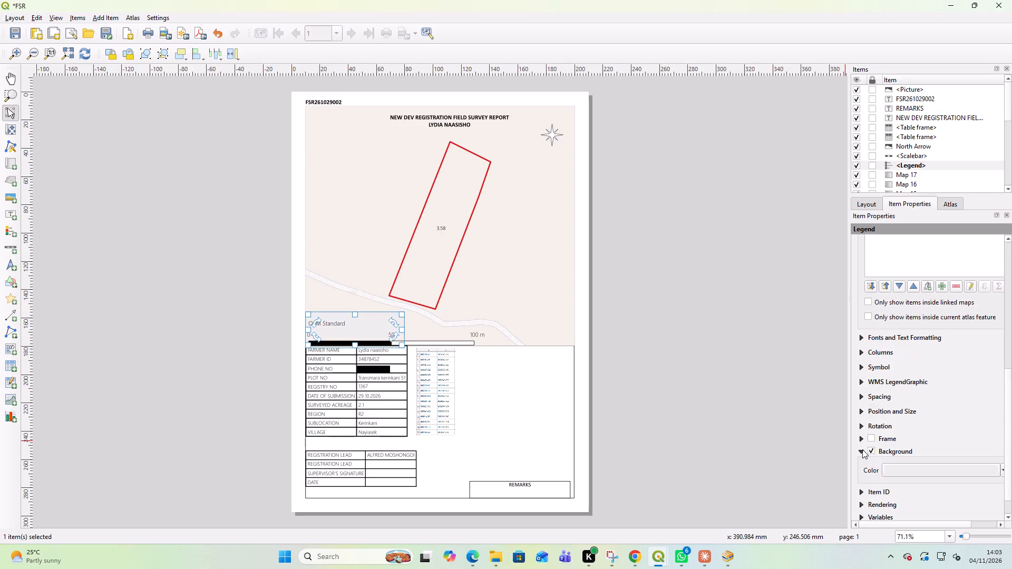
click(1003, 470)
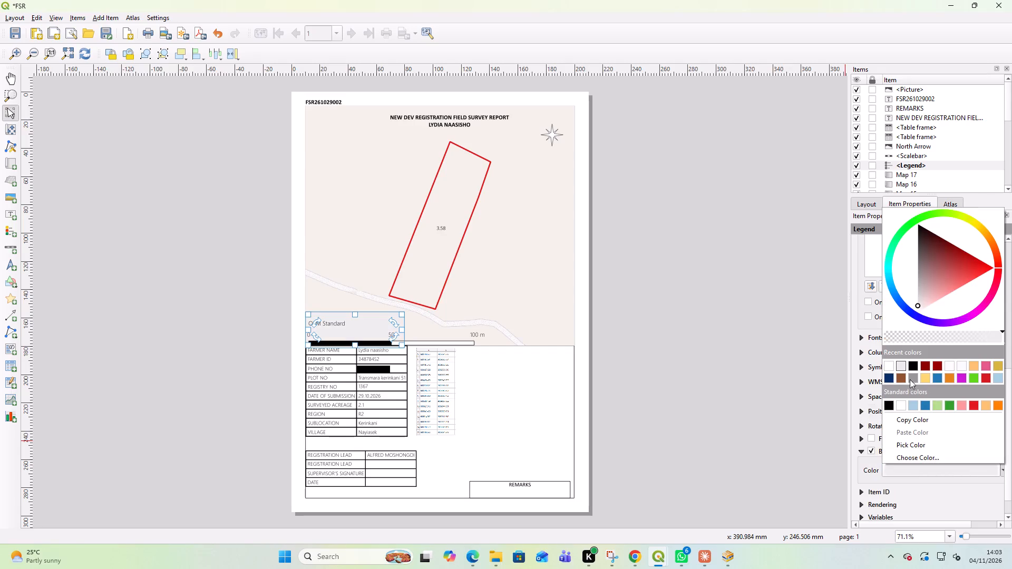
click(892, 367)
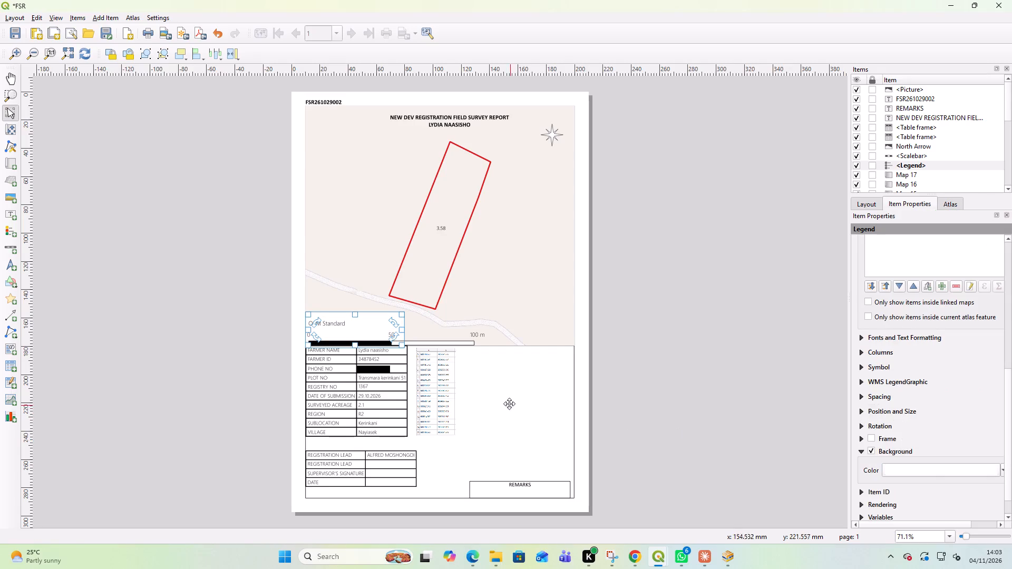
click(509, 403)
click(638, 331)
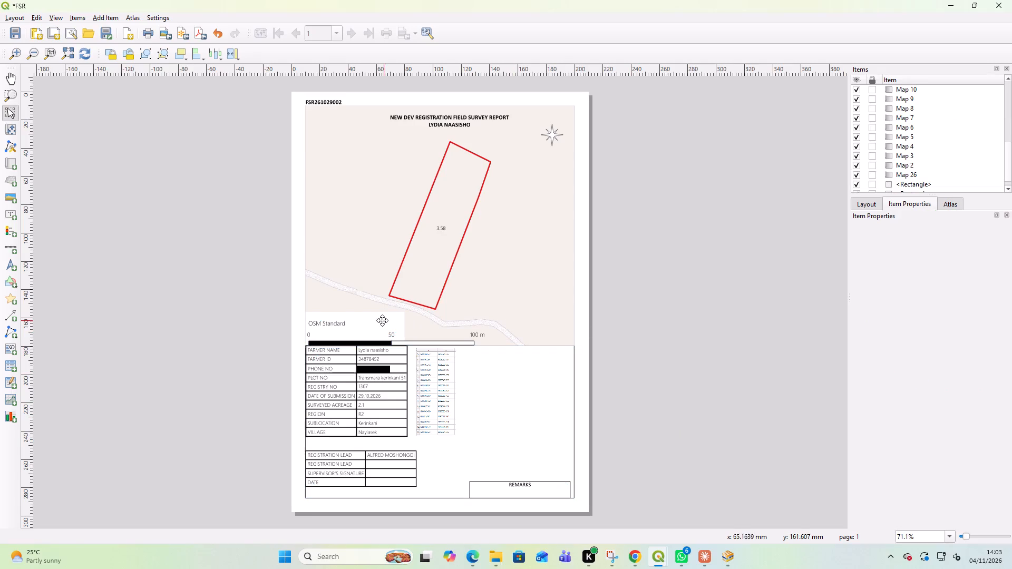
Reset the legend items so they list the newly exported parcel layer and OSM Standard.
click(377, 320)
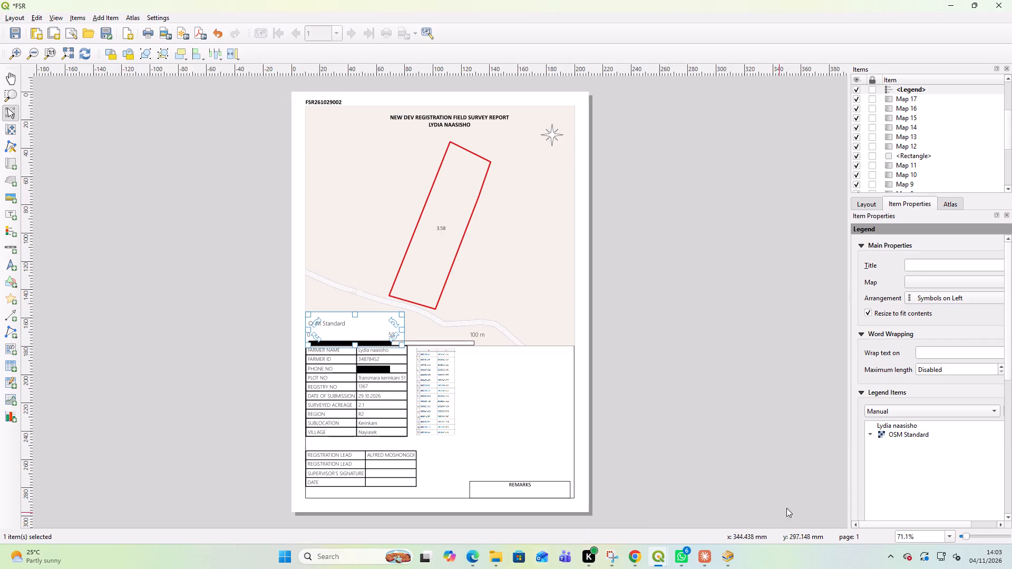
scroll(922, 495, down, 4)
drag(899, 524, 883, 522)
scroll(872, 478, up, 2)
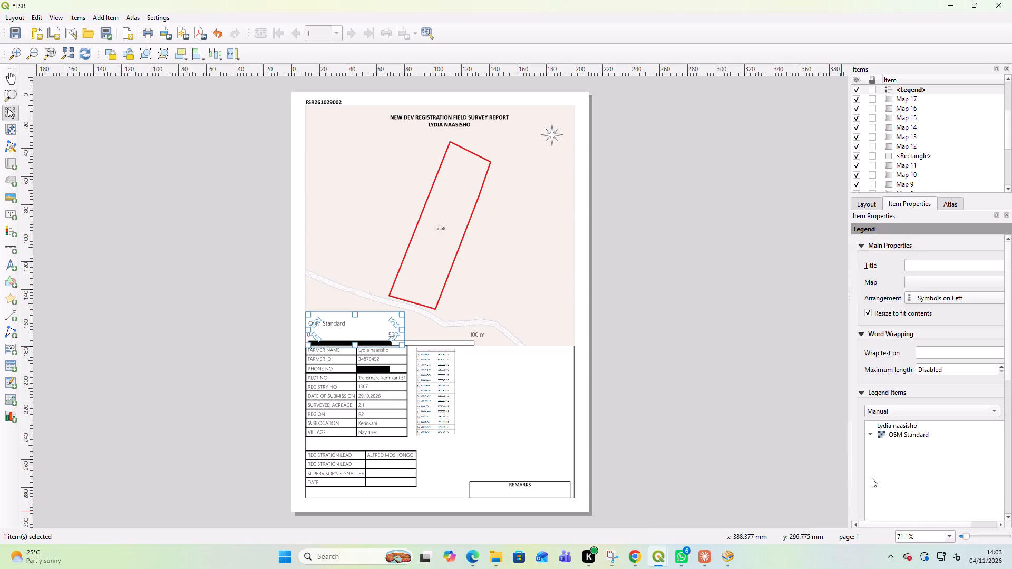
scroll(872, 478, down, 2)
drag(914, 525, 950, 517)
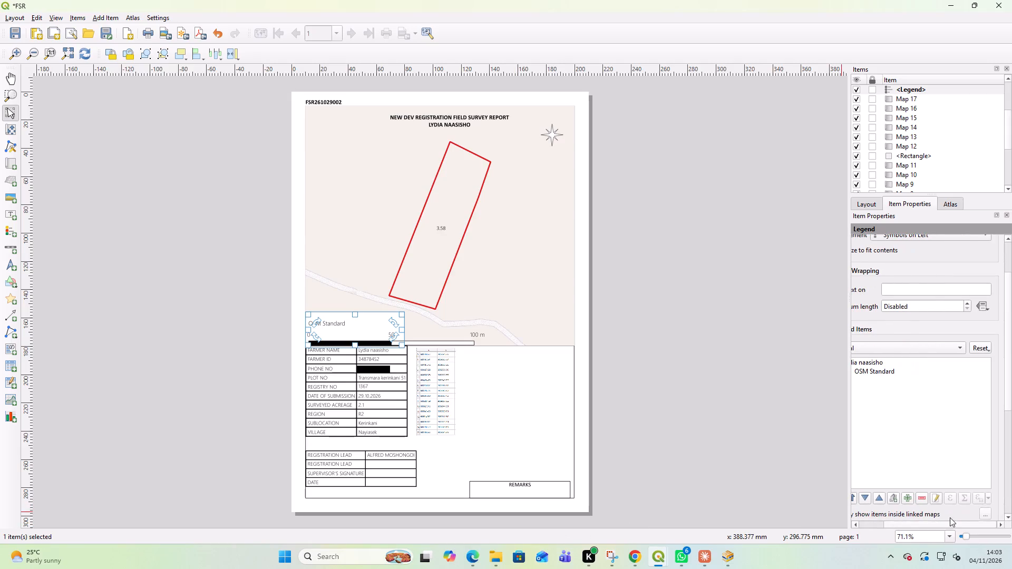
drag(950, 517, 968, 503)
click(987, 347)
click(968, 375)
click(917, 397)
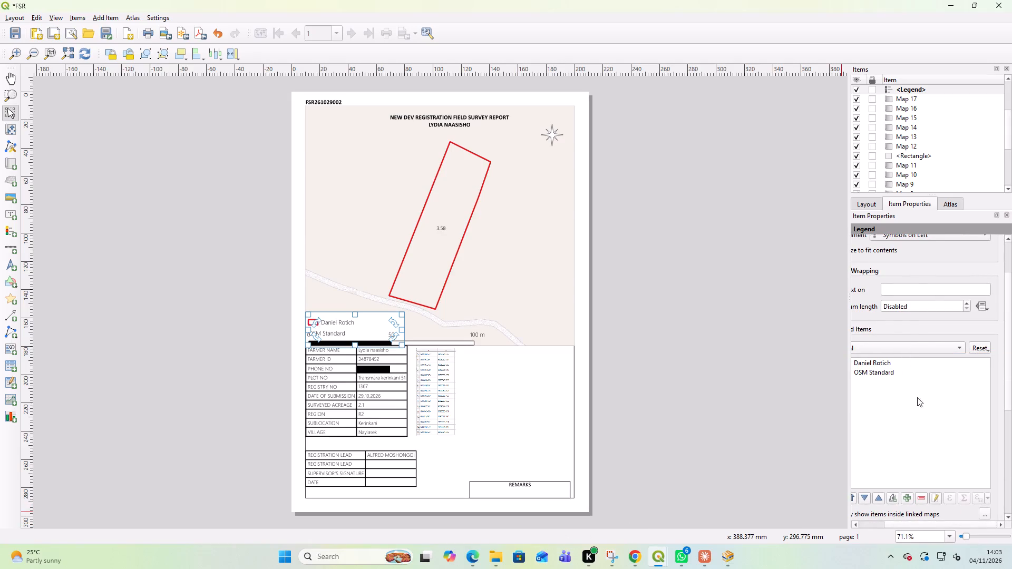
click(579, 328)
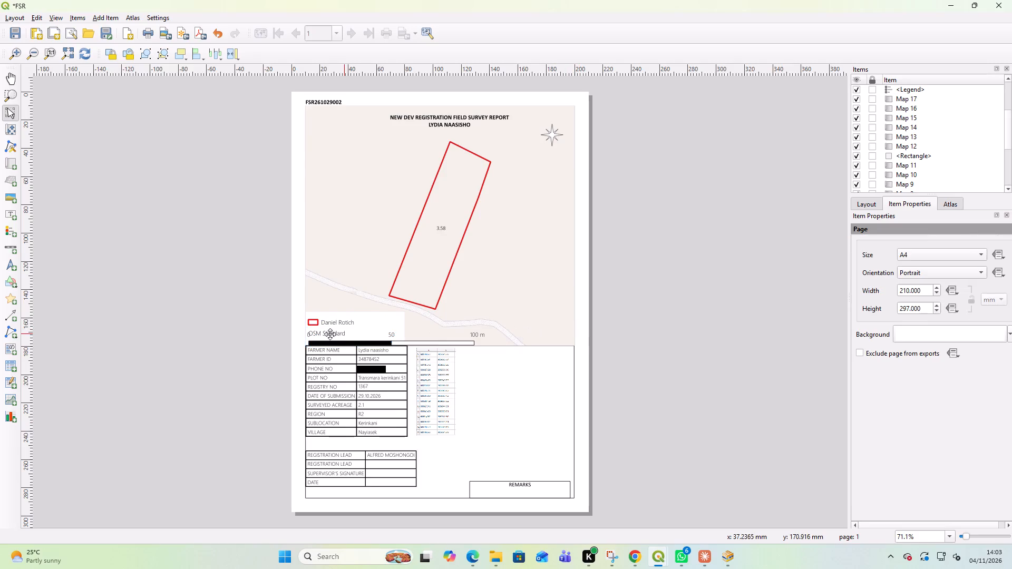
Delete the old screenshot picture beside the farmer details table.
click(458, 399)
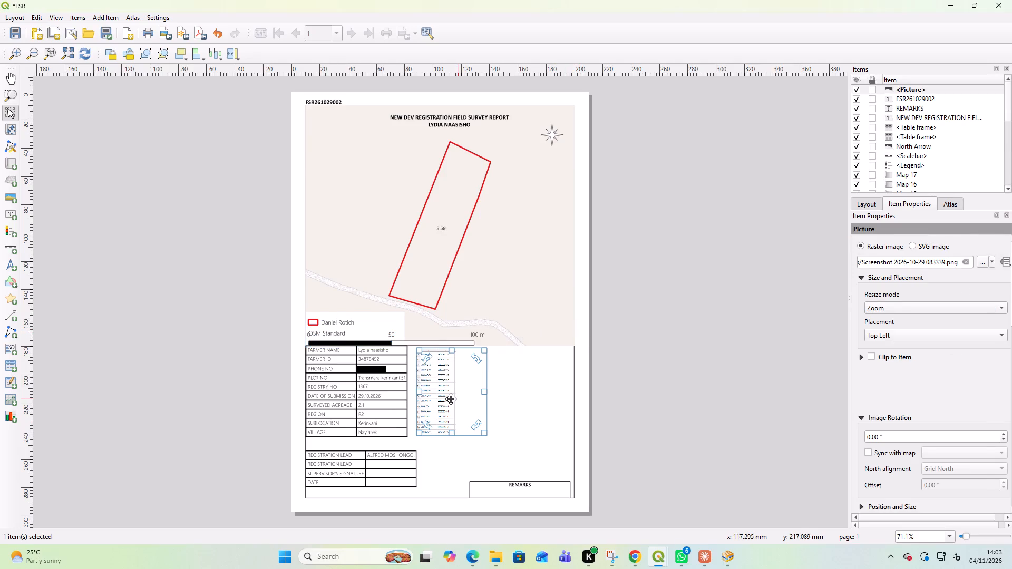
key(BackSpace)
click(433, 241)
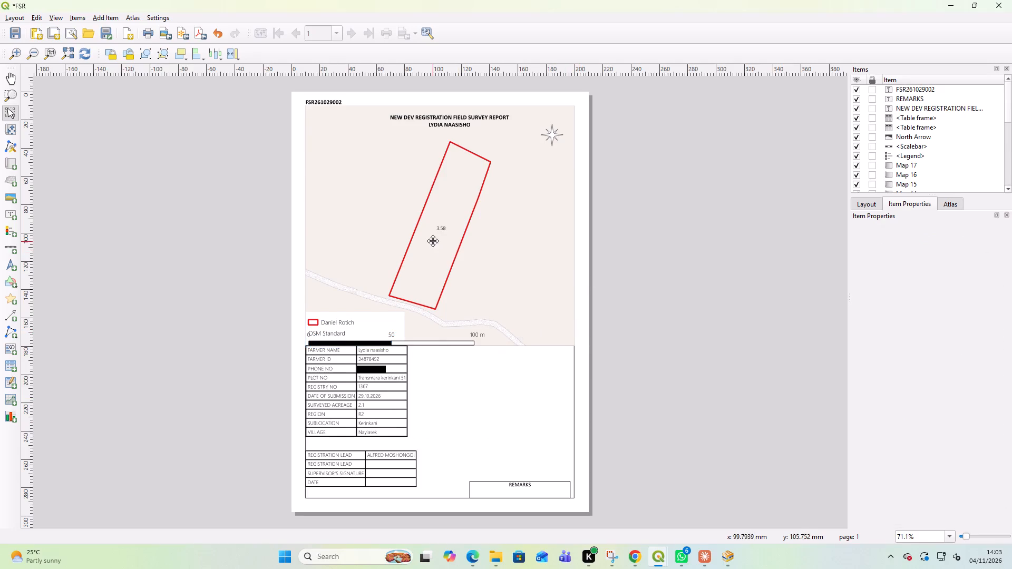
Replace the farmer's name on the report title's second line with the current parcel owner's name in capitals.
click(444, 125)
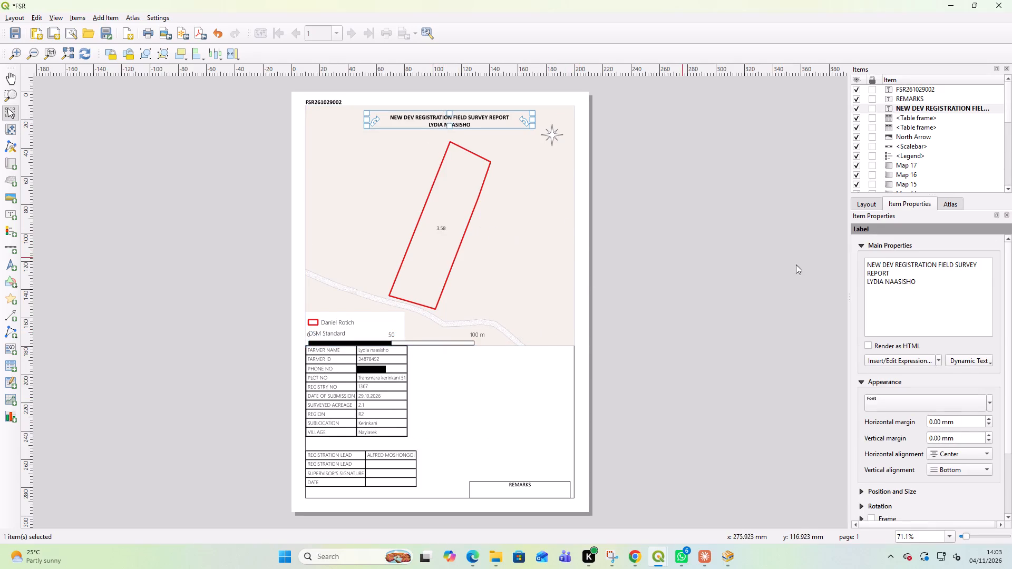
triple_click(936, 282)
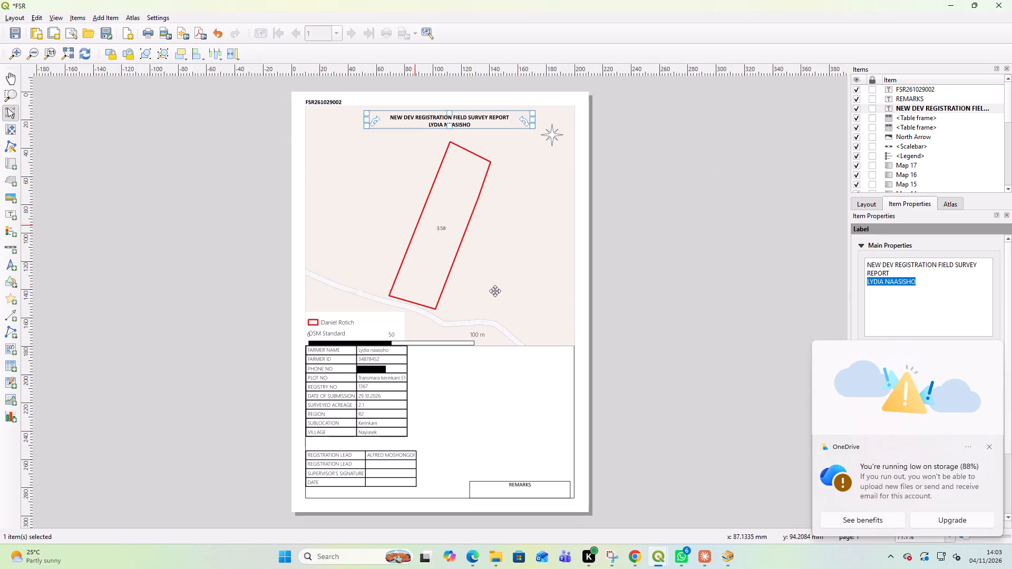
click(987, 445)
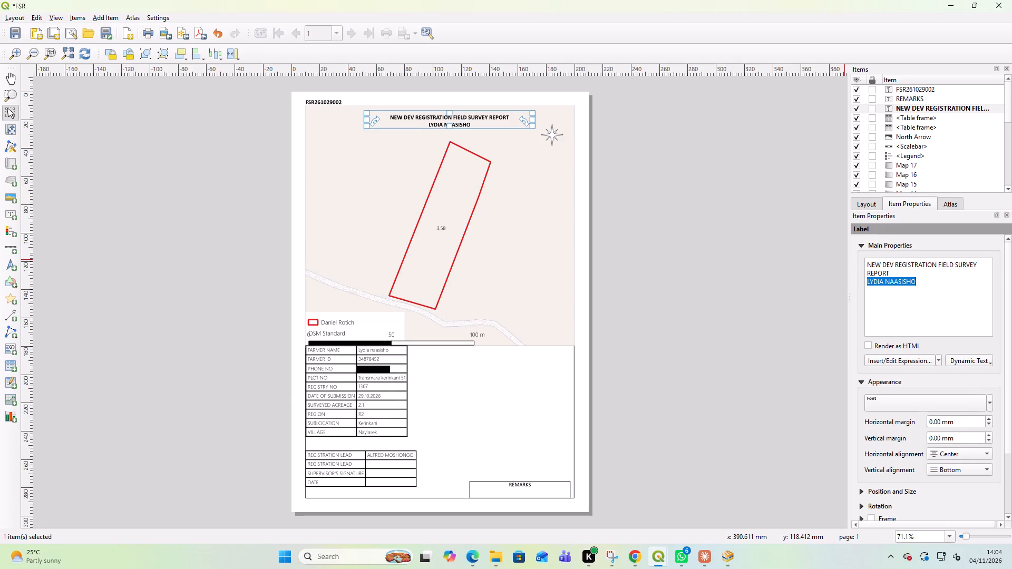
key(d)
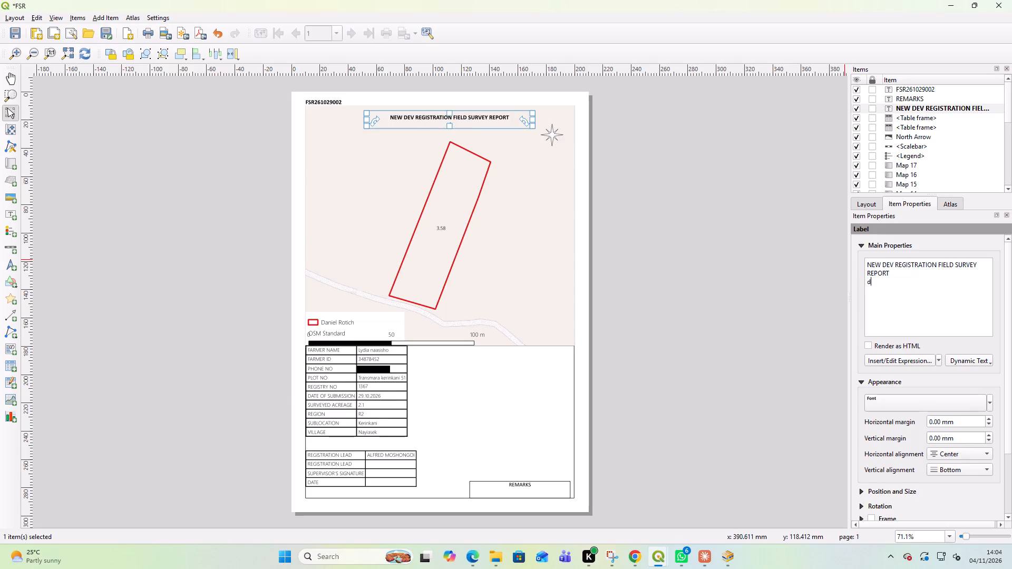
key(BackSpace)
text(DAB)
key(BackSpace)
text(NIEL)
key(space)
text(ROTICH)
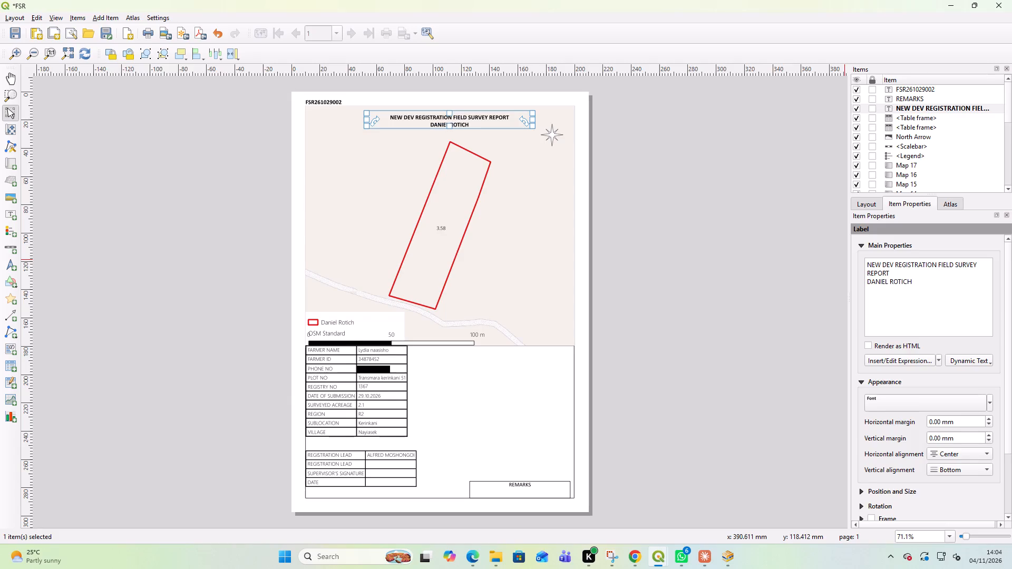
click(913, 327)
click(802, 369)
Change the report number label above the map to FSR261104001.
click(338, 100)
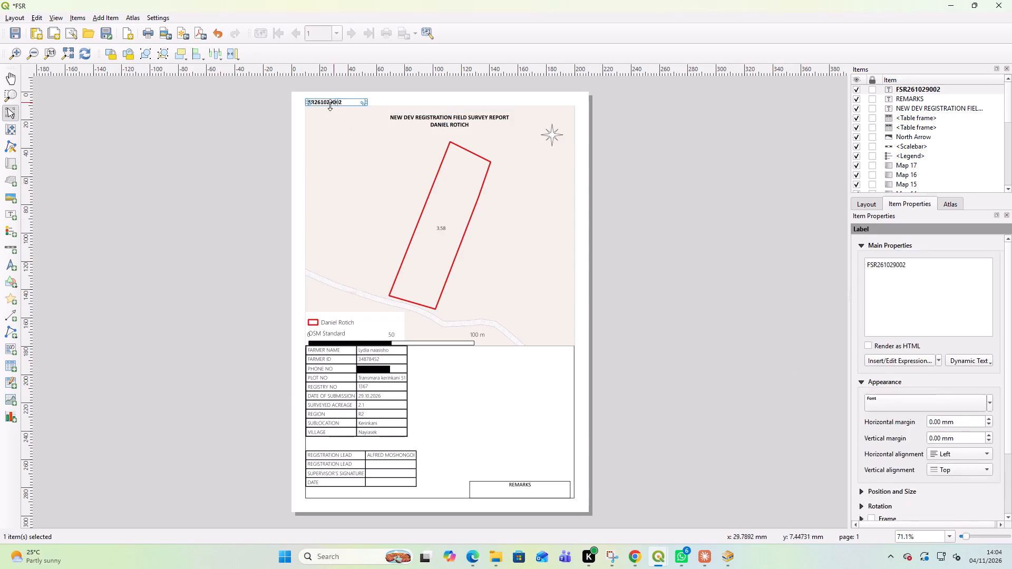
click(897, 267)
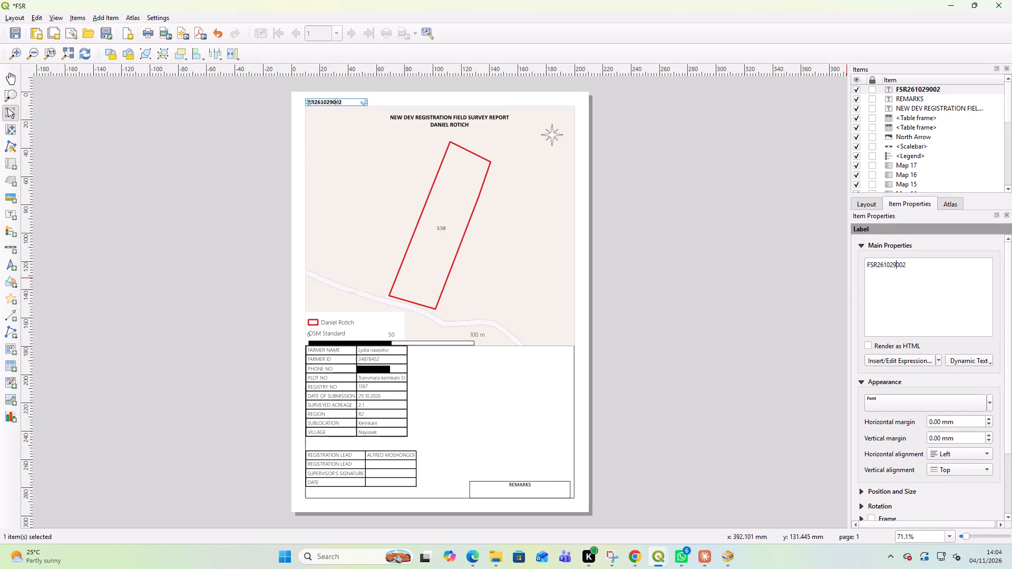
key(BackSpace)
key(BackSpace)
key(BackSpace)
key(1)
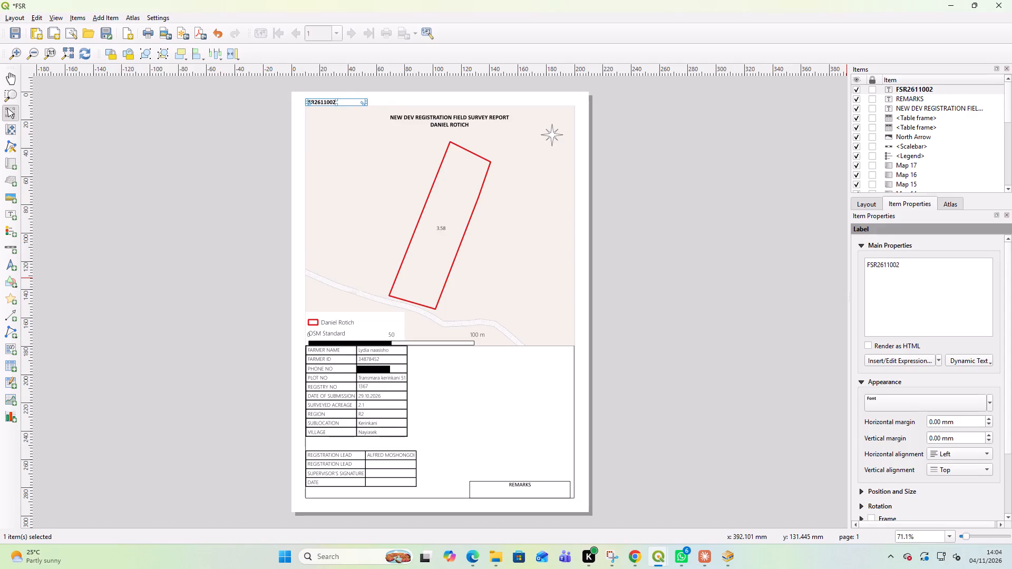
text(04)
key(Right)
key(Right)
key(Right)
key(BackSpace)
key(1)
click(926, 302)
click(926, 247)
click(867, 254)
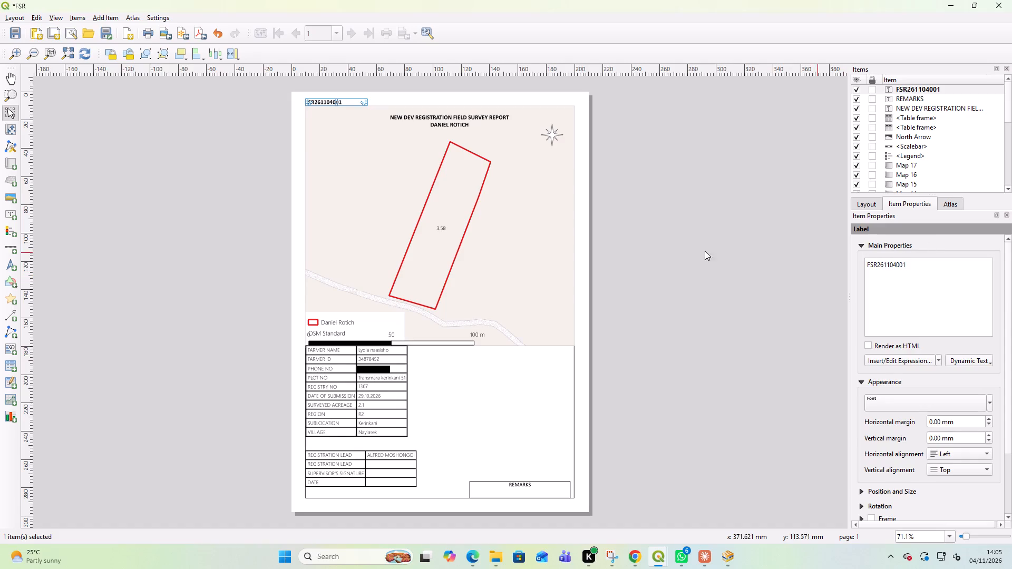
click(505, 102)
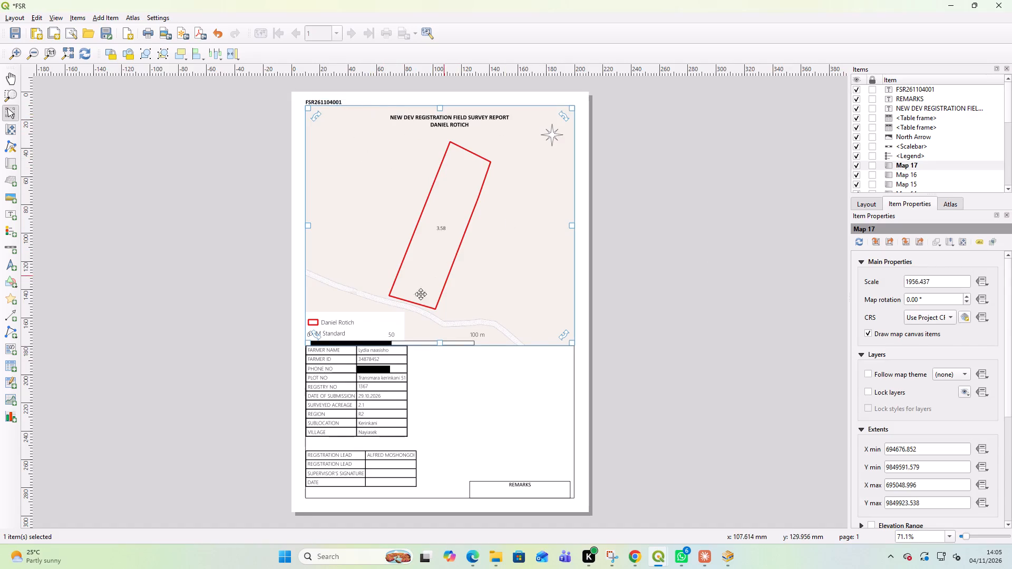
click(363, 324)
click(625, 298)
Select the farmer details table and tile the layout window side by side with the main FSR NEW DEVS project window.
click(362, 393)
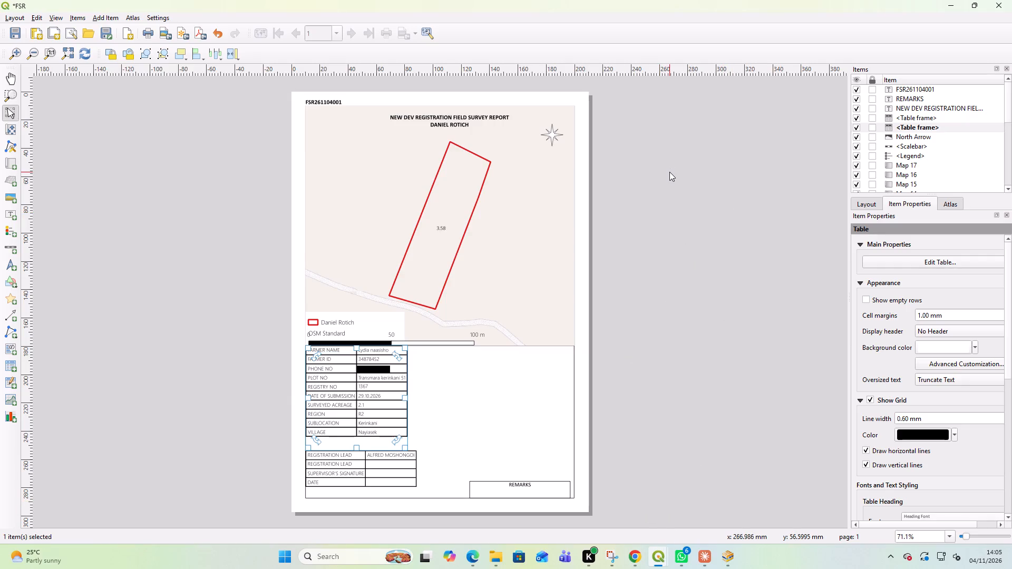
key(super+Right)
scroll(669, 172, up, 1)
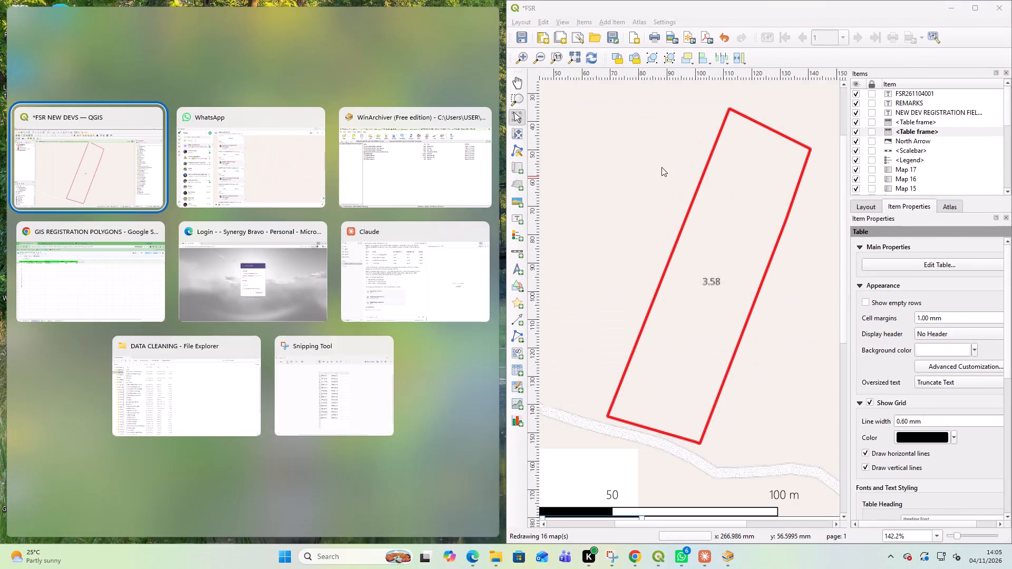
click(81, 151)
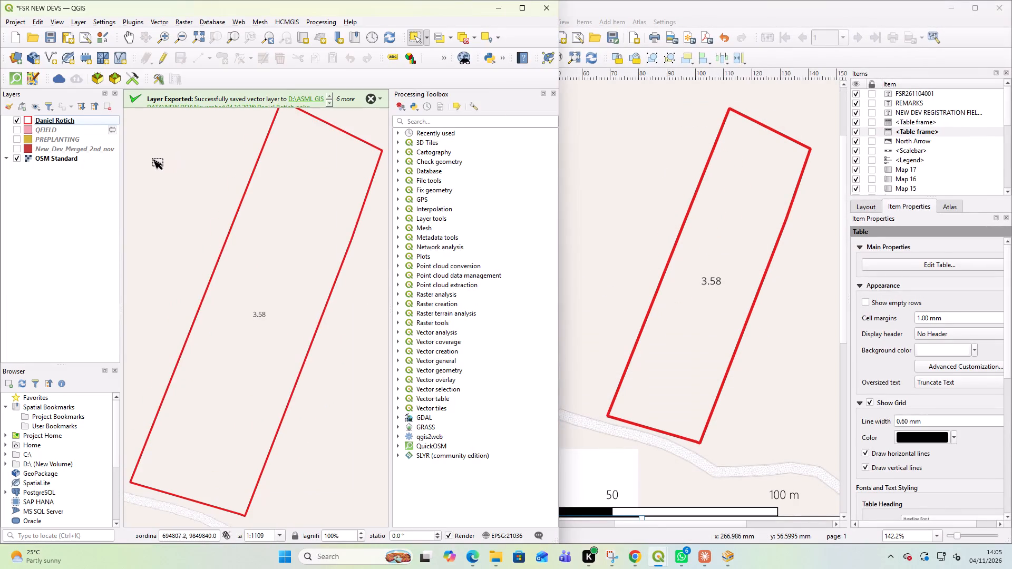
Open the exported parcel layer's attribute table and resize it so all its fields show beside the layout window.
right_click(54, 125)
right_click(55, 120)
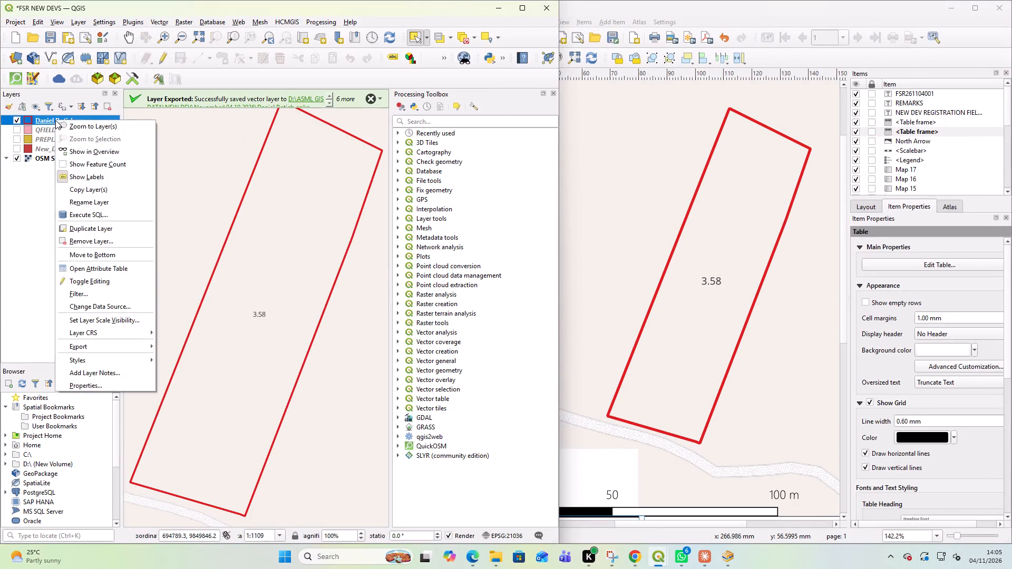
click(108, 267)
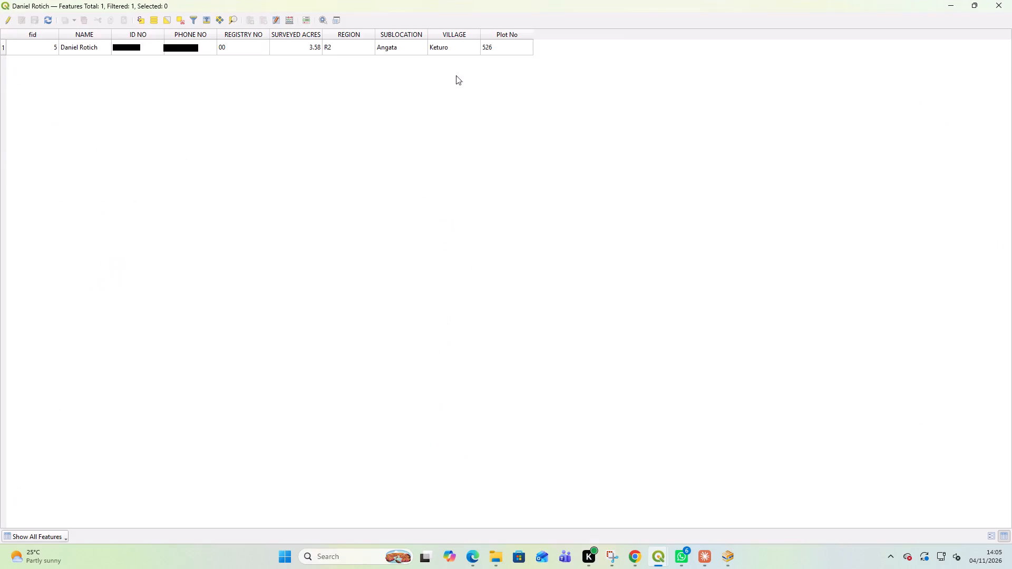
double_click(619, 12)
drag(706, 15, 325, 57)
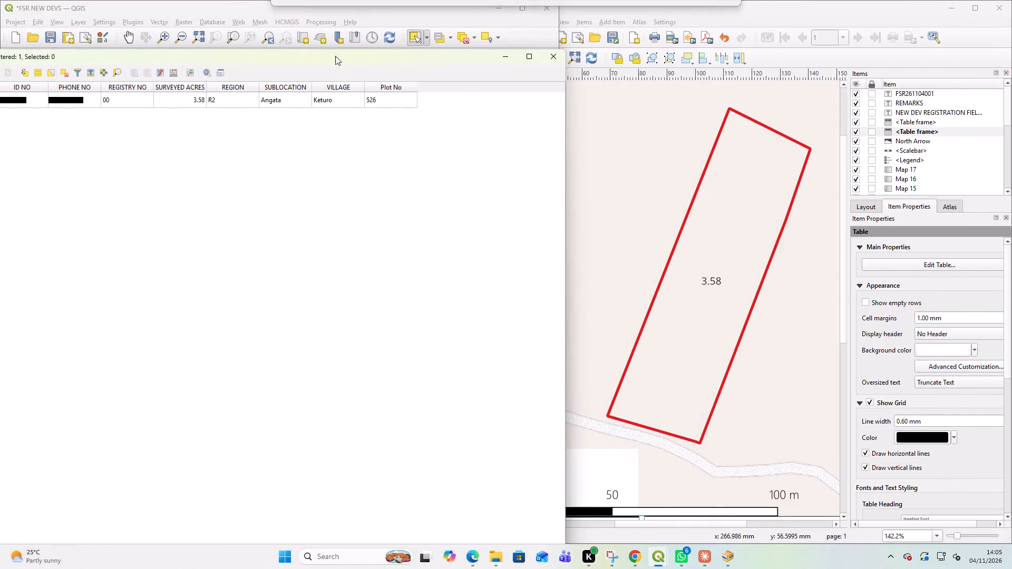
drag(474, 50, 474, 31)
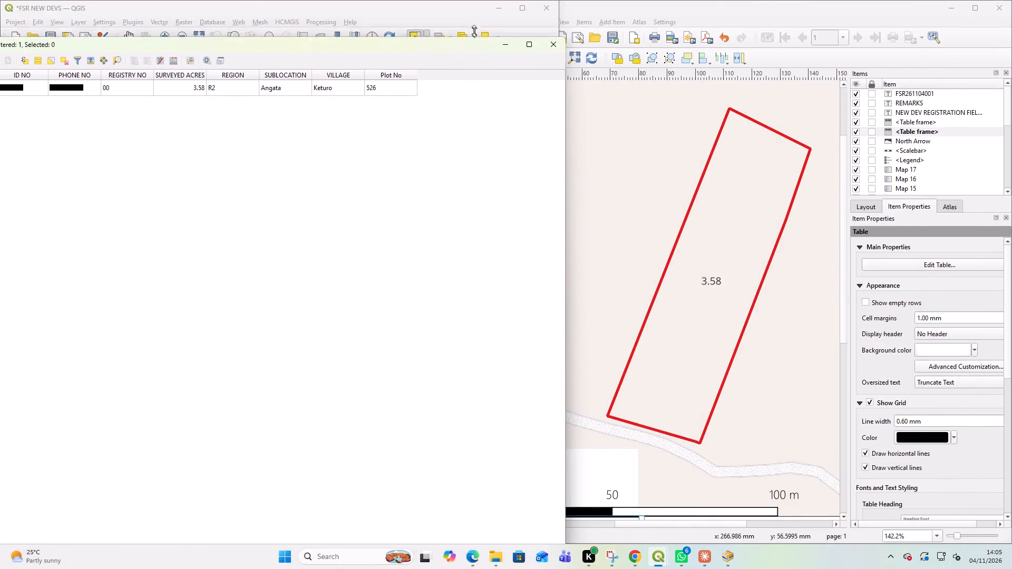
drag(474, 31, 473, 0)
scroll(285, 100, down, 2)
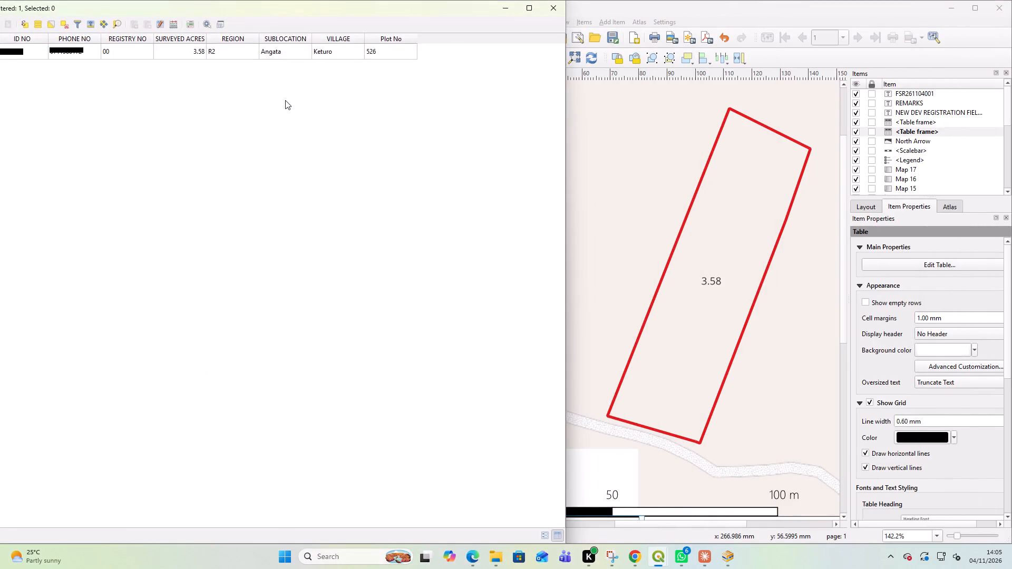
drag(269, 6, 351, 12)
drag(274, 8, 344, 15)
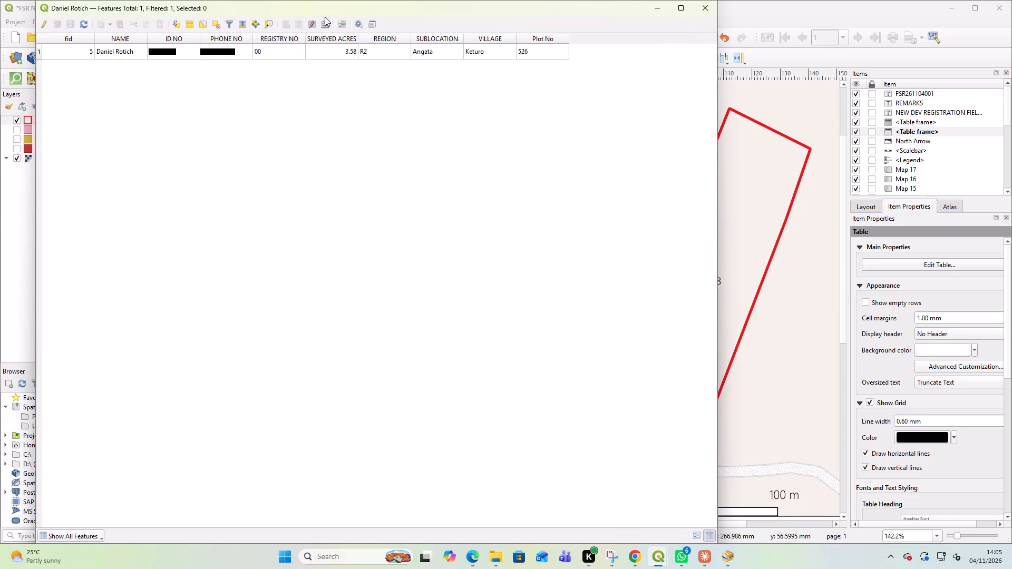
drag(34, 88, 80, 92)
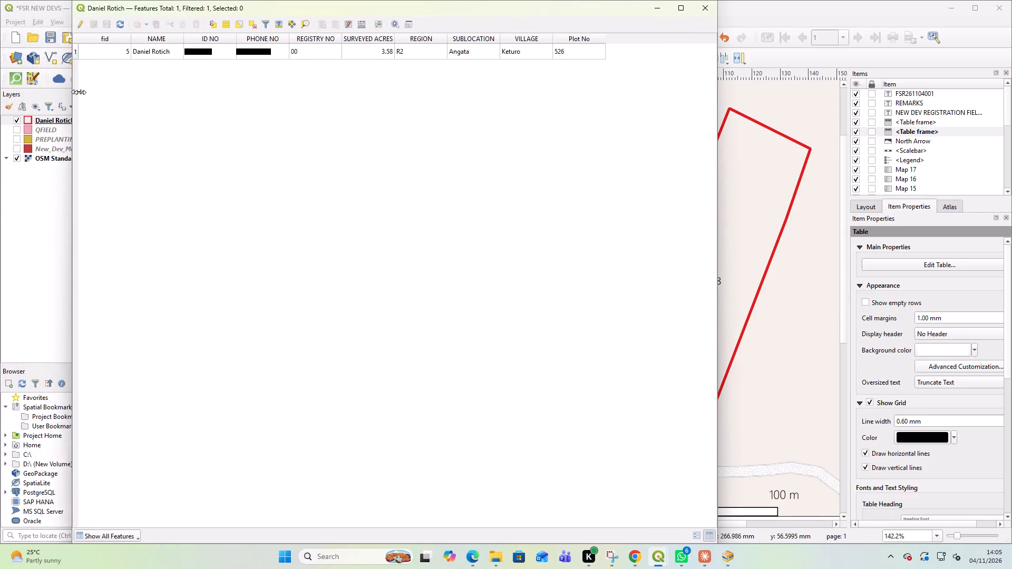
drag(80, 92, 166, 102)
drag(537, 8, 365, 2)
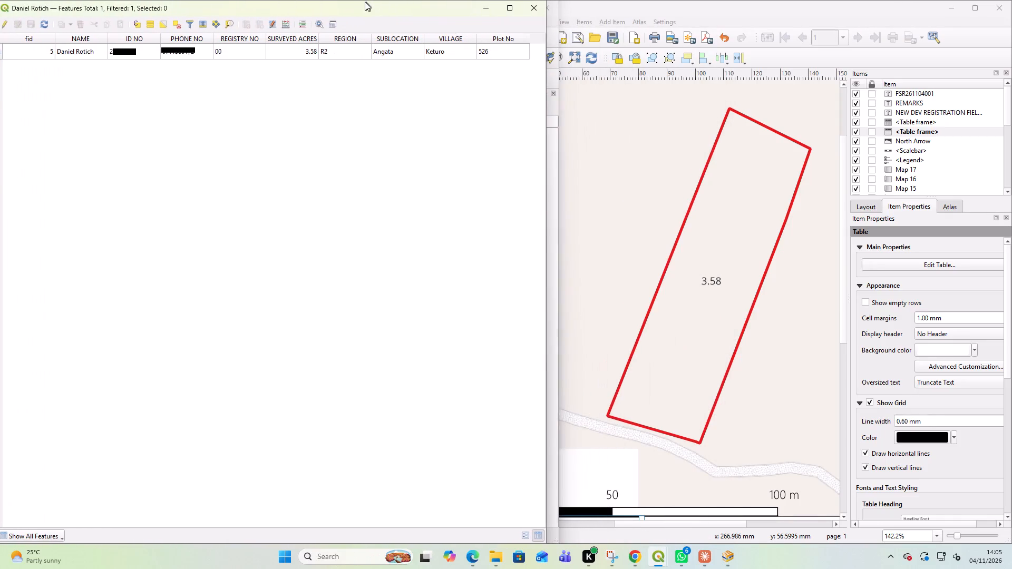
drag(365, 2, 359, 3)
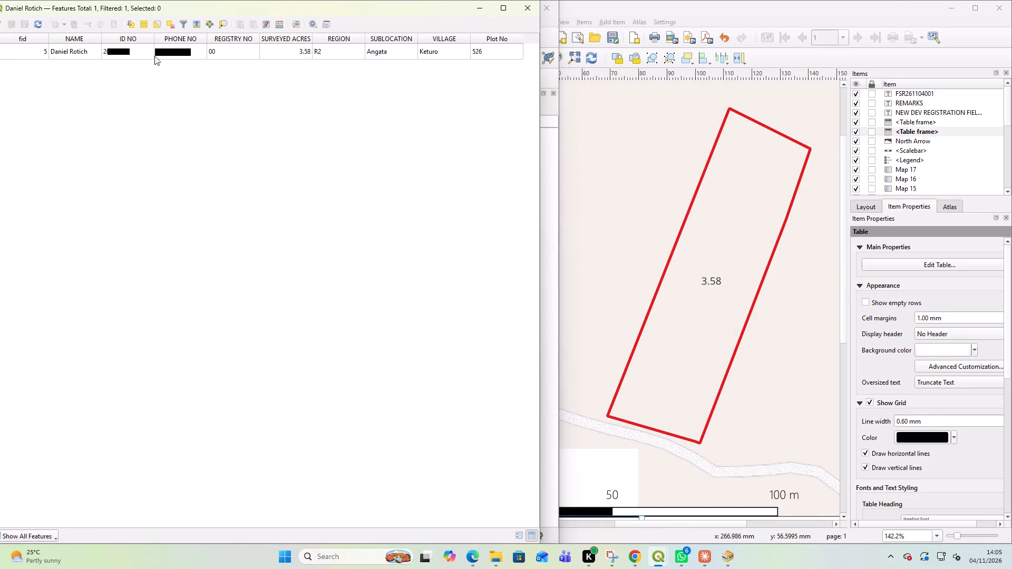
Open the farmer details table for editing and replace FARMER NAME with the NAME value copied from the parcel's attribute table.
click(902, 262)
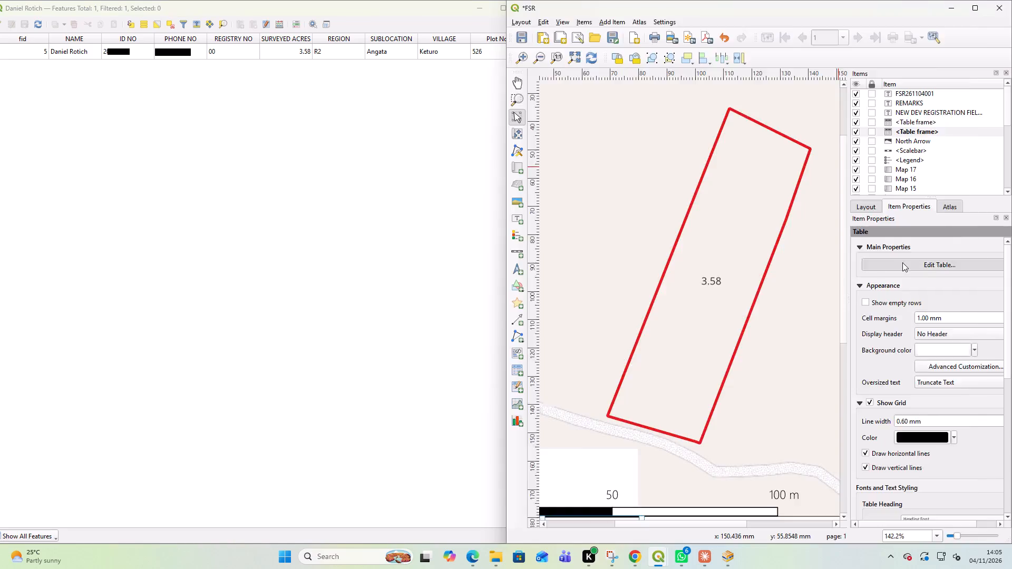
click(75, 52)
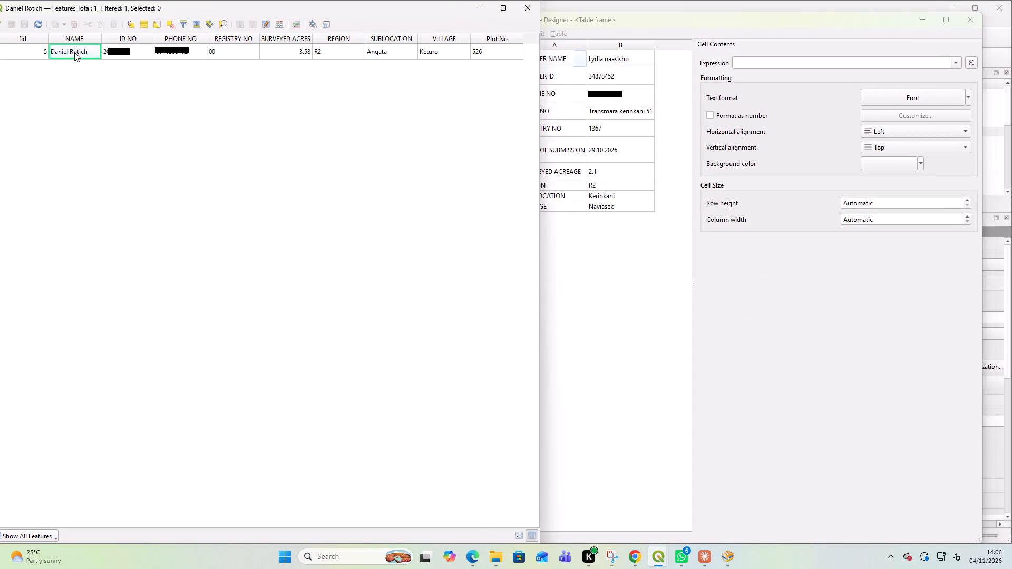
right_click(74, 52)
click(126, 72)
double_click(627, 62)
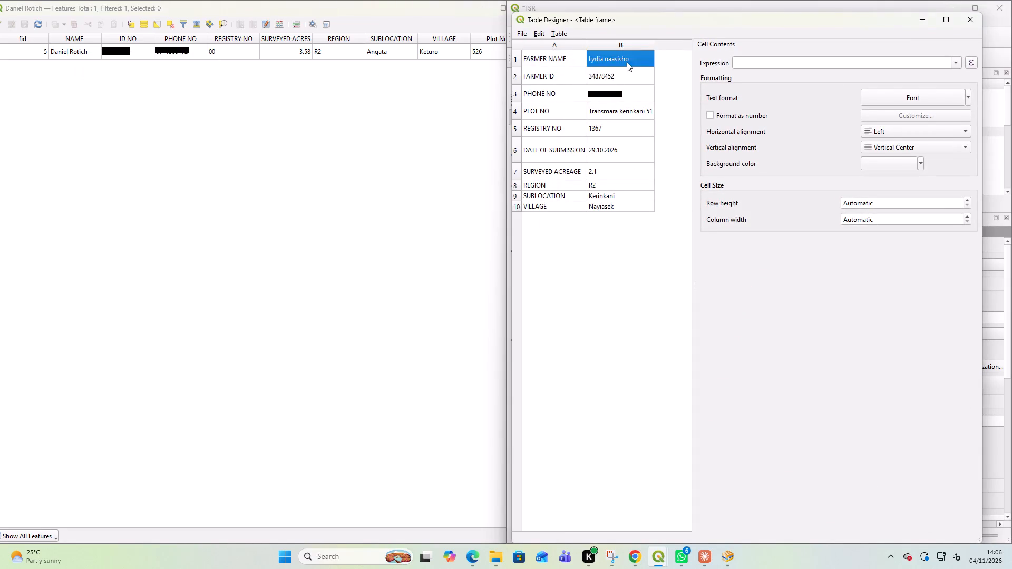
right_click(627, 62)
click(645, 122)
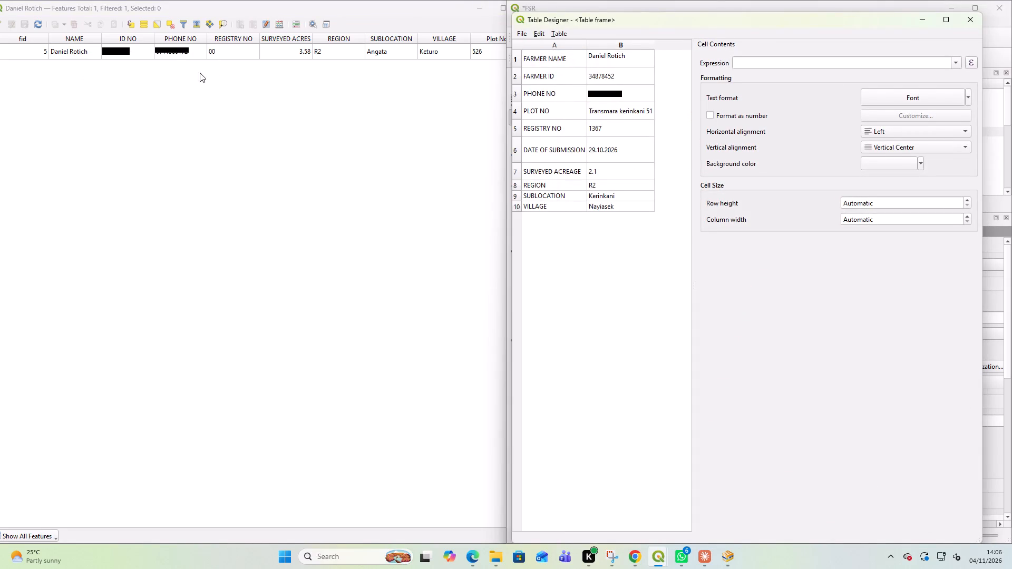
Replace the FARMER ID value with the ID NO copied from the parcel's attribute table.
click(119, 47)
right_click(119, 47)
click(175, 62)
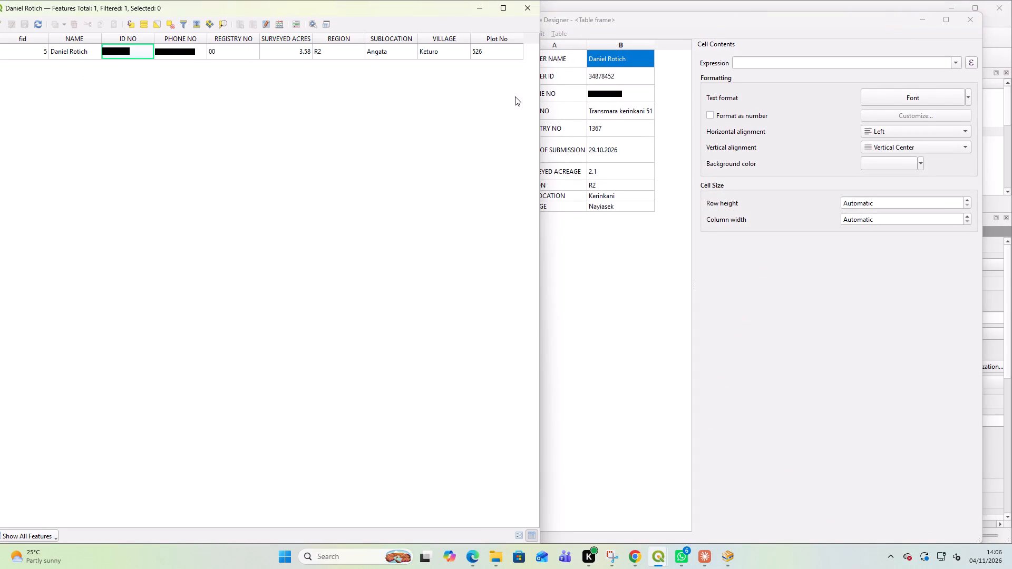
double_click(612, 71)
right_click(612, 71)
click(627, 129)
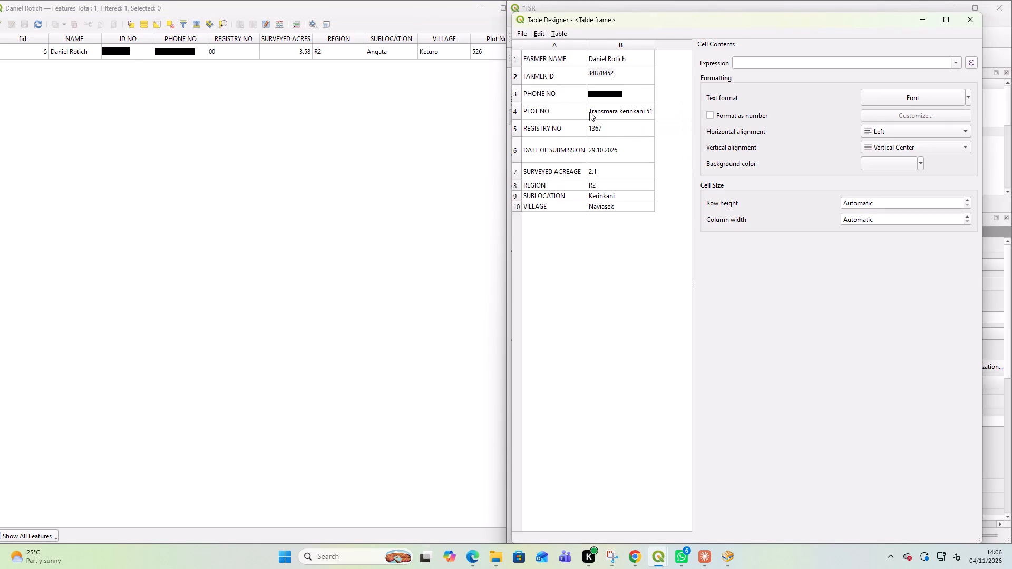
Replace the PHONE NO value with the phone number copied from the parcel's attribute table.
click(188, 51)
right_click(188, 51)
click(252, 67)
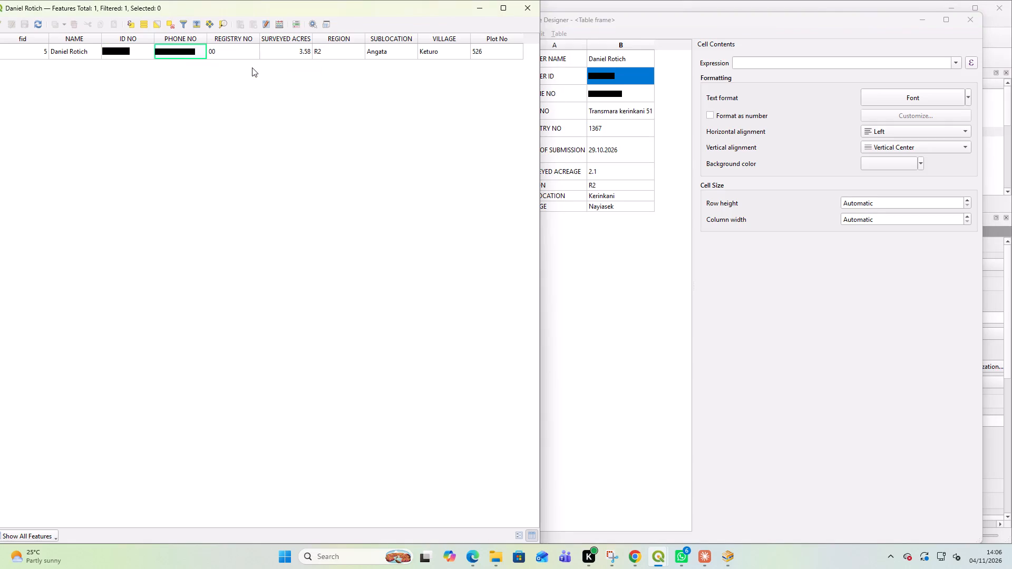
double_click(622, 96)
right_click(622, 96)
click(643, 155)
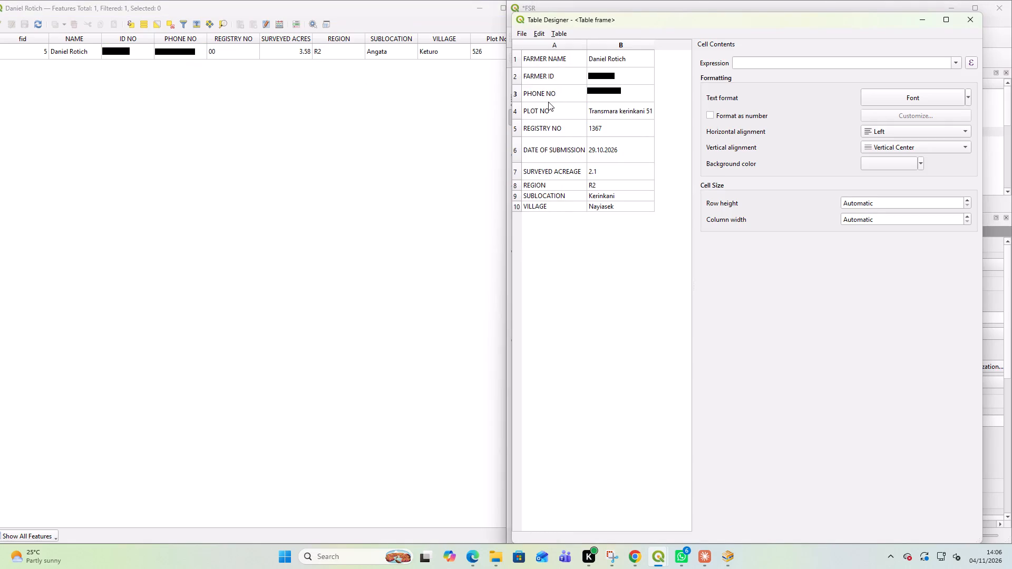
Clear the REGISTRY NO value in the farmer details table, leaving the cell empty.
double_click(604, 125)
key(BackSpace)
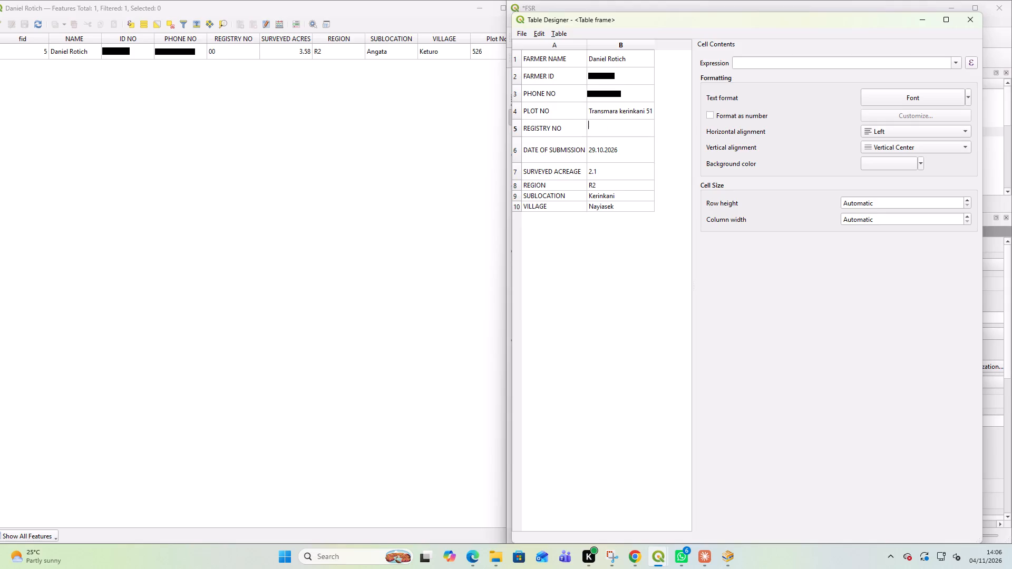
scroll(604, 125, up, 1)
click(352, 130)
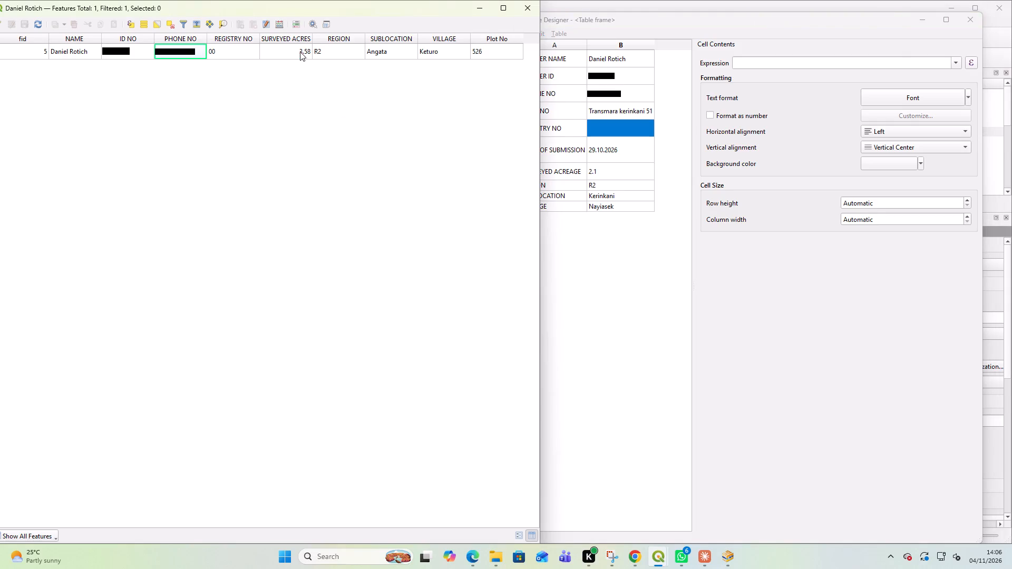
Set SURVEYED ACREAGE to 3.58, copied from the SURVEYED ACRES field of the parcel's attribute table.
click(300, 52)
right_click(300, 52)
click(363, 71)
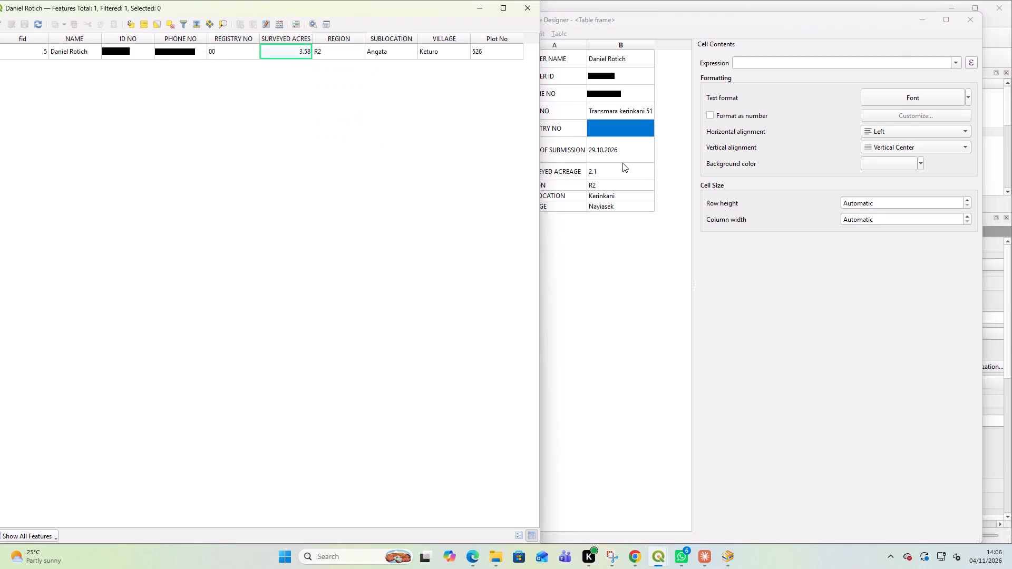
double_click(619, 167)
right_click(619, 167)
click(650, 224)
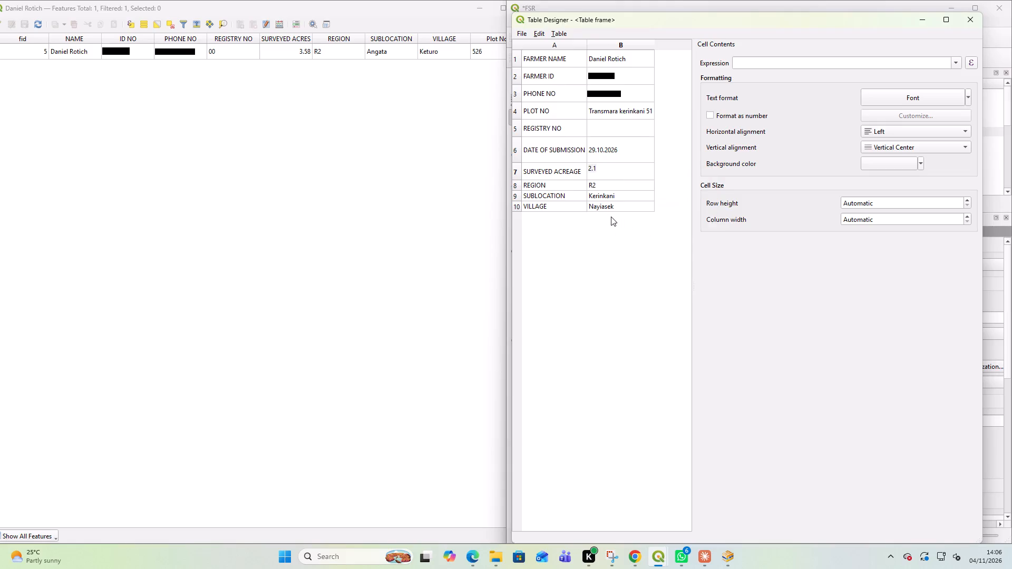
click(610, 217)
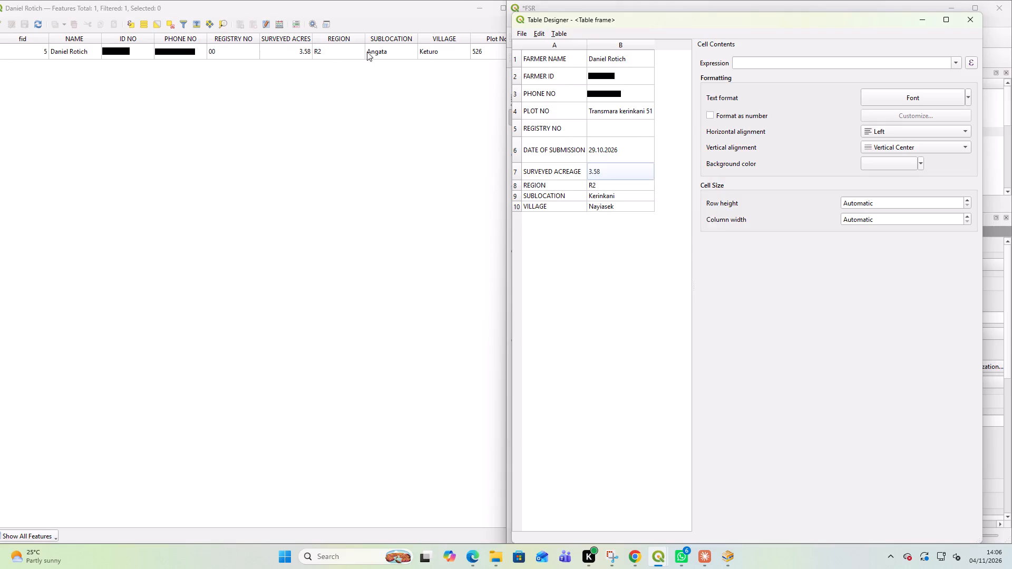
Set SUBLOCATION in the farmer details table to Angata, copied from the parcel's attribute table.
click(377, 51)
right_click(378, 50)
click(456, 65)
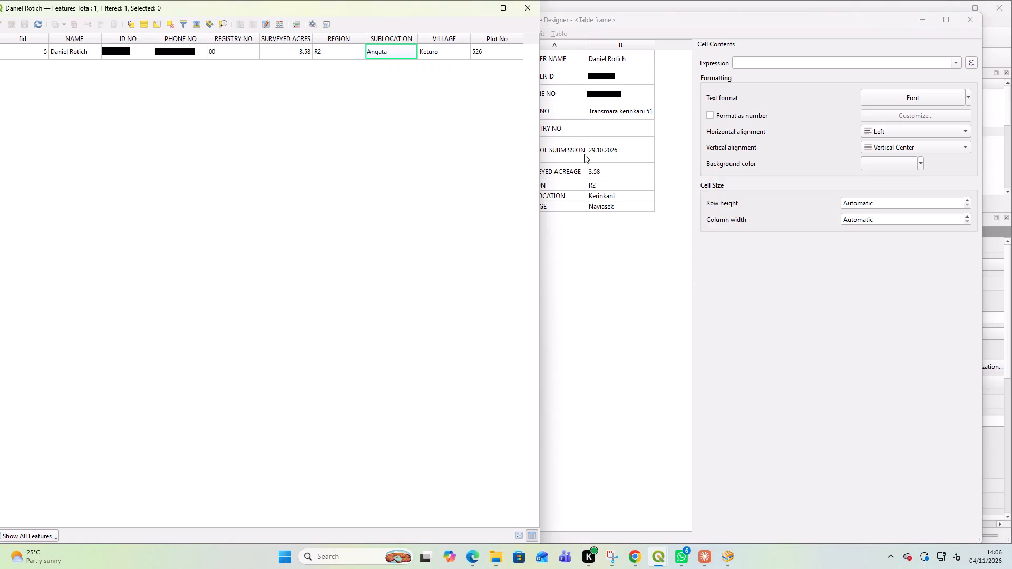
double_click(614, 191)
right_click(610, 197)
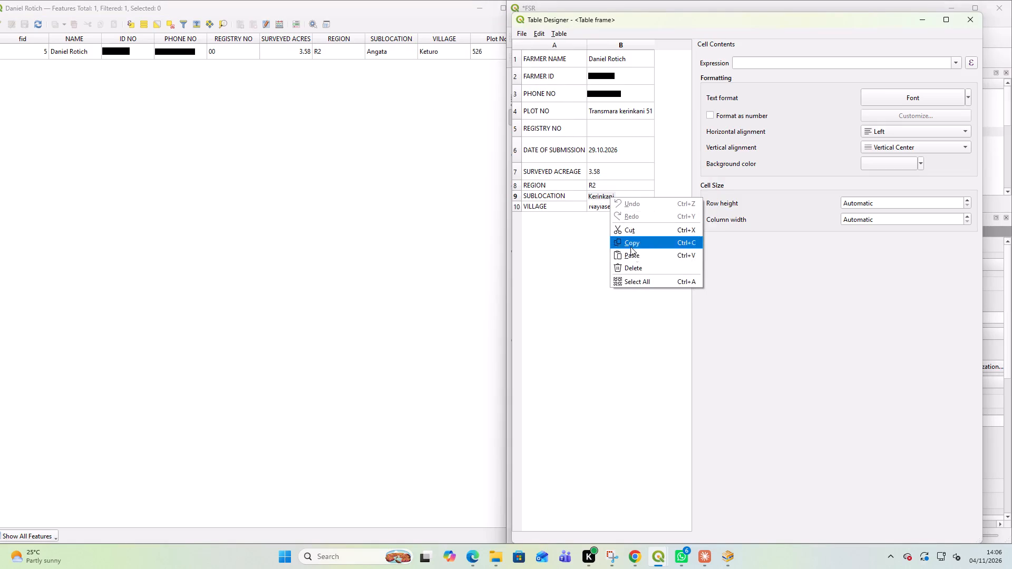
click(634, 254)
Set VILLAGE in the farmer details table to Keturo, copied from the parcel's attribute table.
click(431, 53)
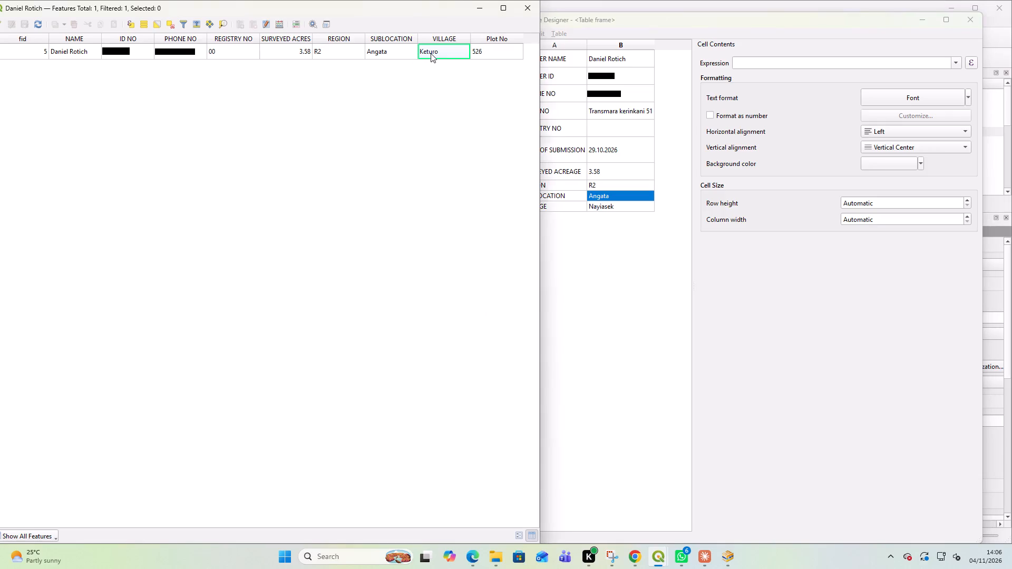
right_click(431, 53)
click(490, 72)
double_click(612, 203)
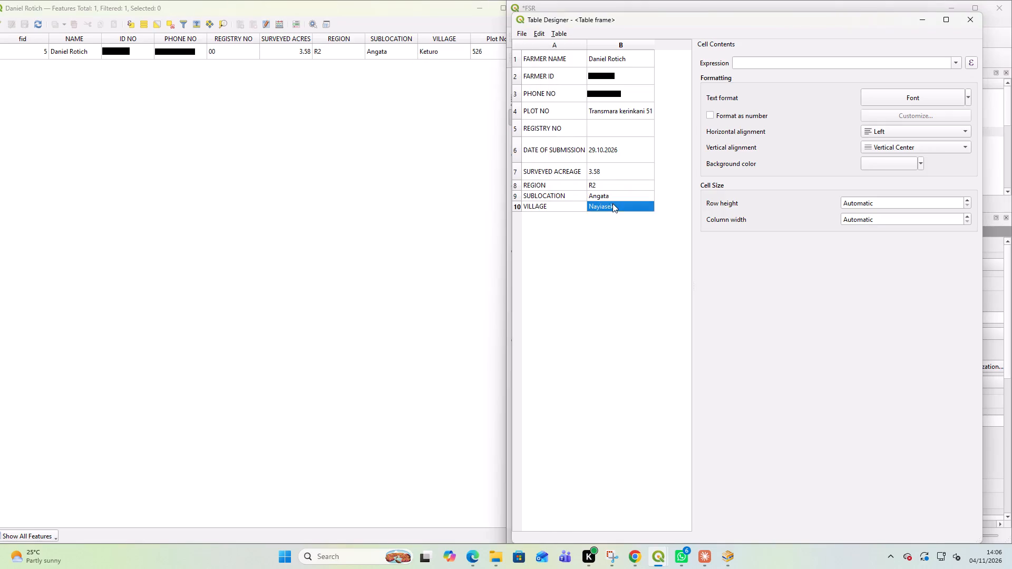
right_click(612, 203)
click(654, 264)
click(612, 236)
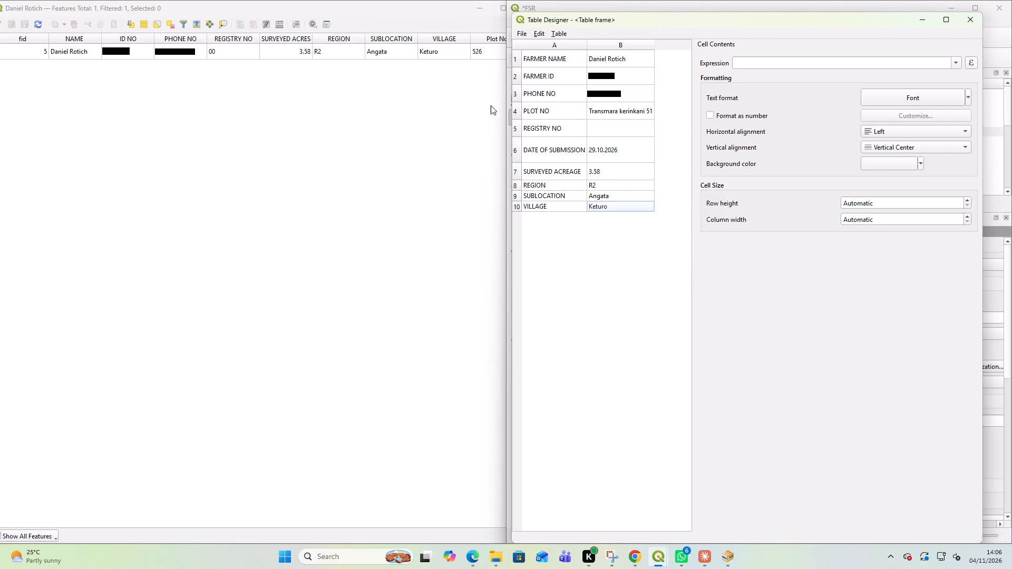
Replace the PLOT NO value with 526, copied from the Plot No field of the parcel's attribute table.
click(480, 55)
right_click(480, 55)
click(521, 75)
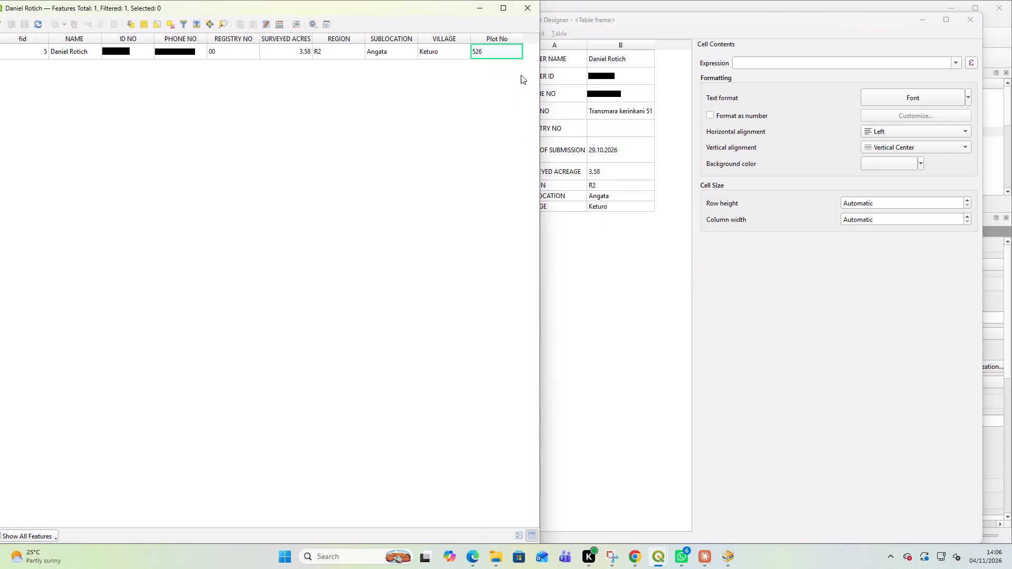
click(632, 240)
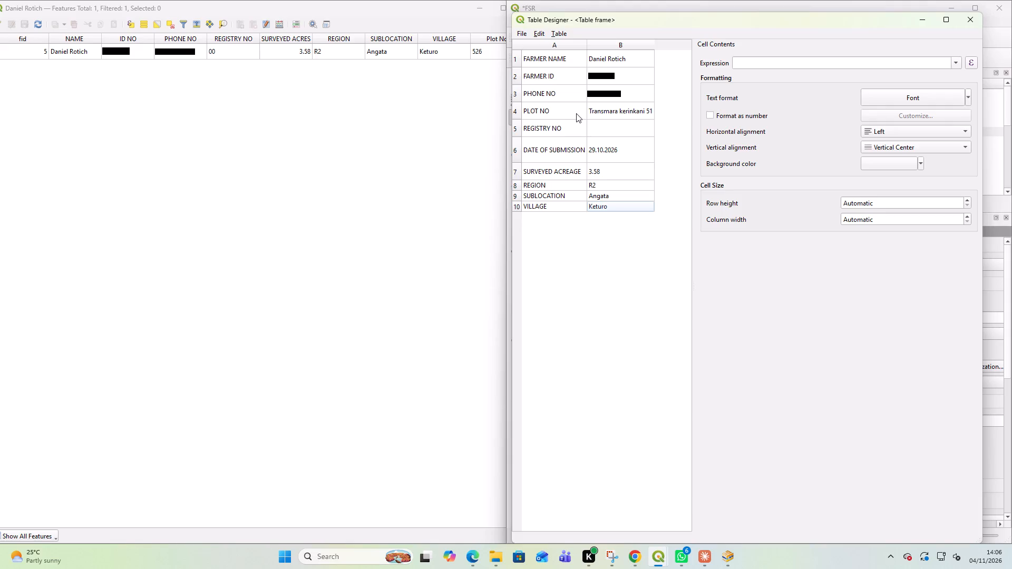
double_click(602, 107)
right_click(602, 107)
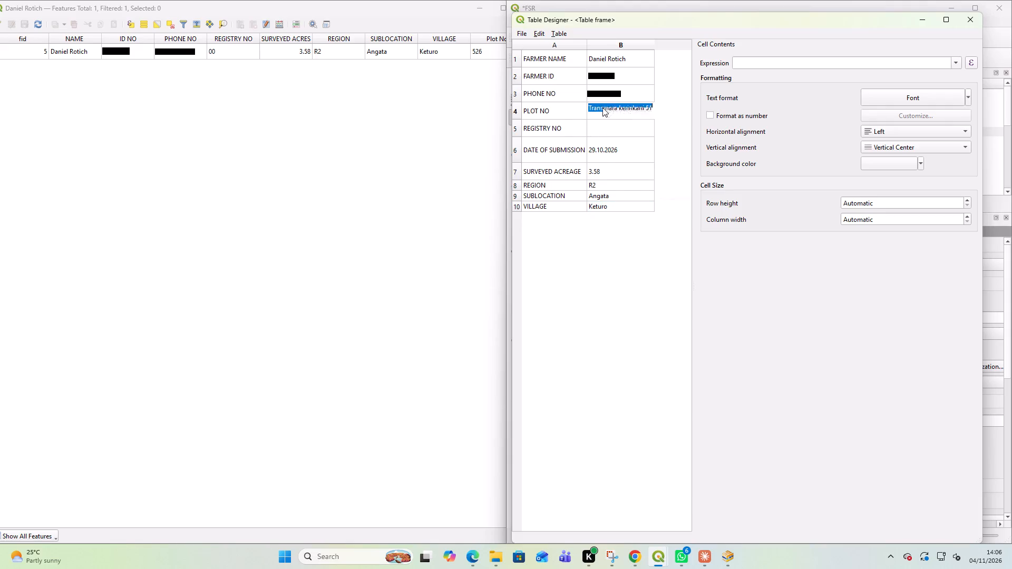
click(634, 161)
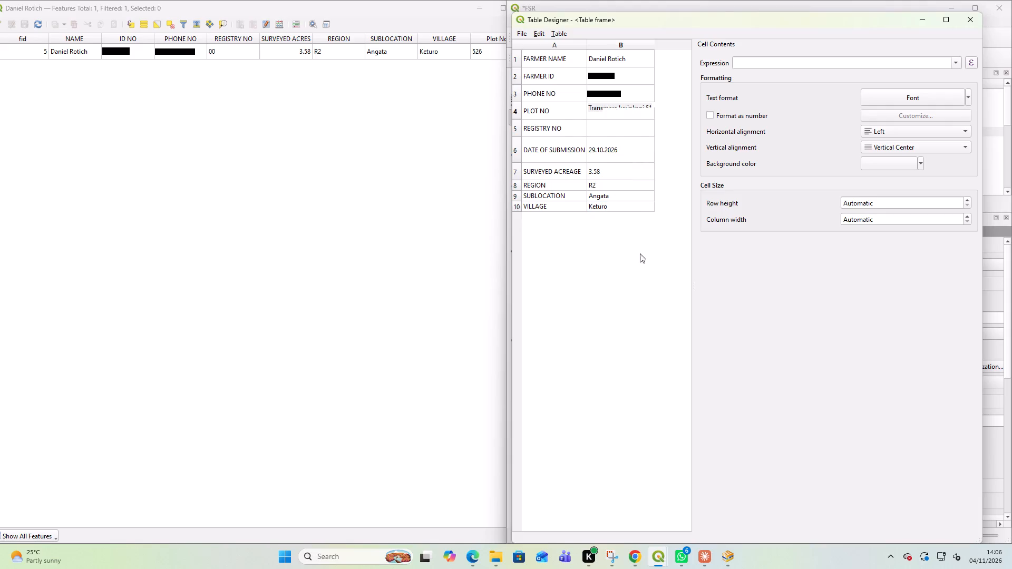
click(630, 261)
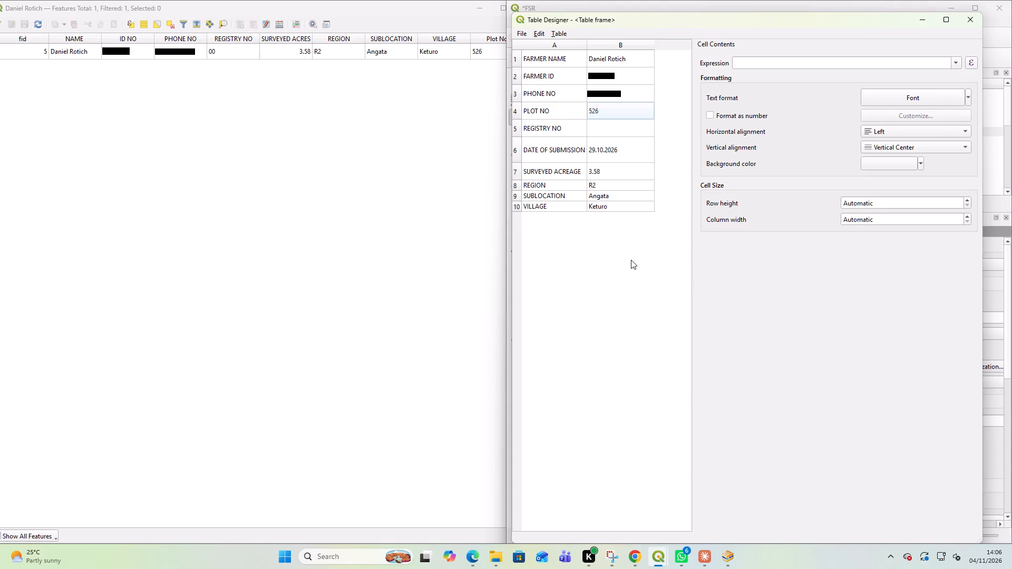
click(631, 260)
Narrow the parcel's attribute table window so it no longer overlaps the Table Designer.
click(460, 183)
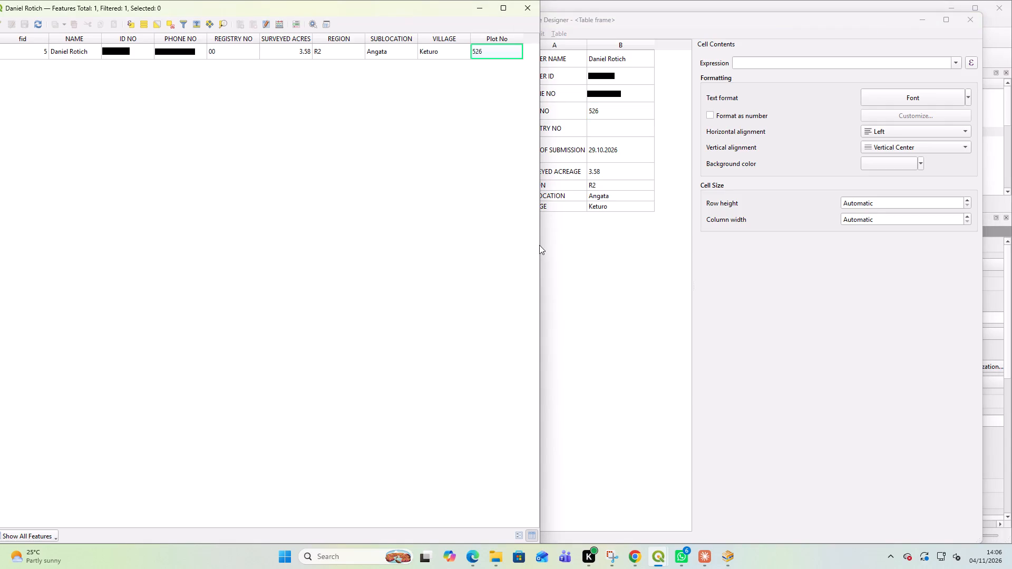
drag(540, 244, 412, 225)
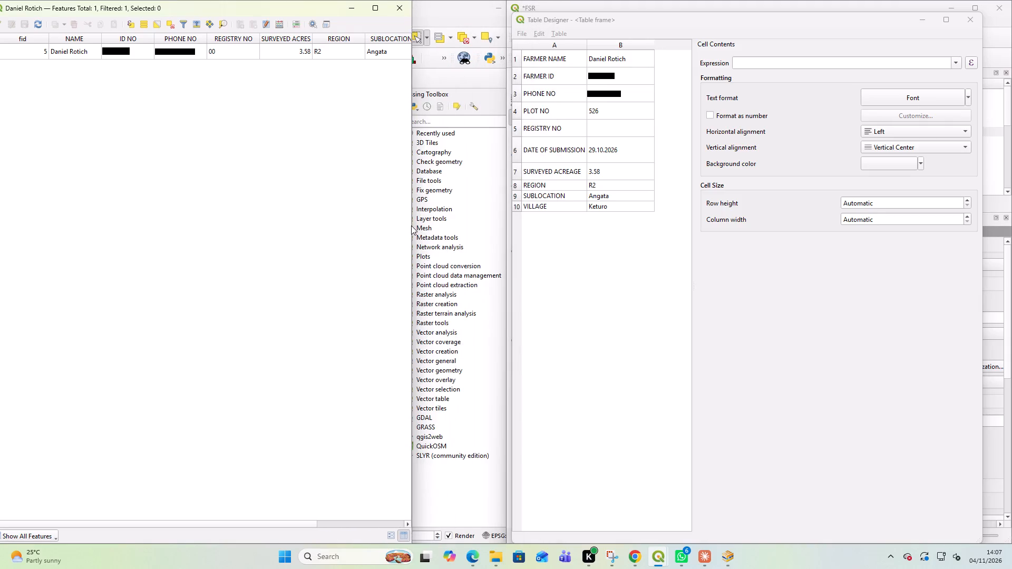
drag(413, 225, 491, 227)
click(601, 242)
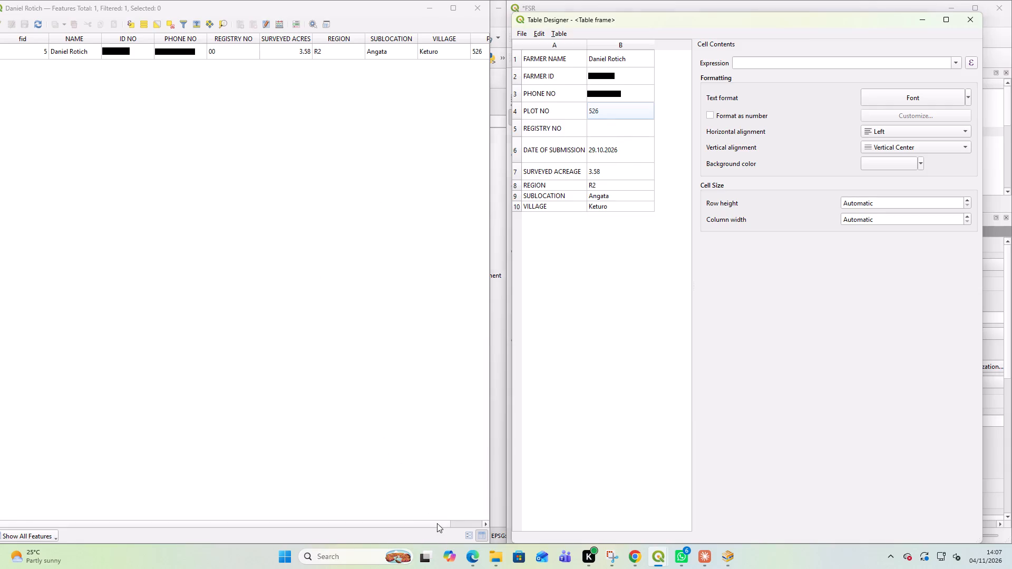
drag(437, 523, 363, 494)
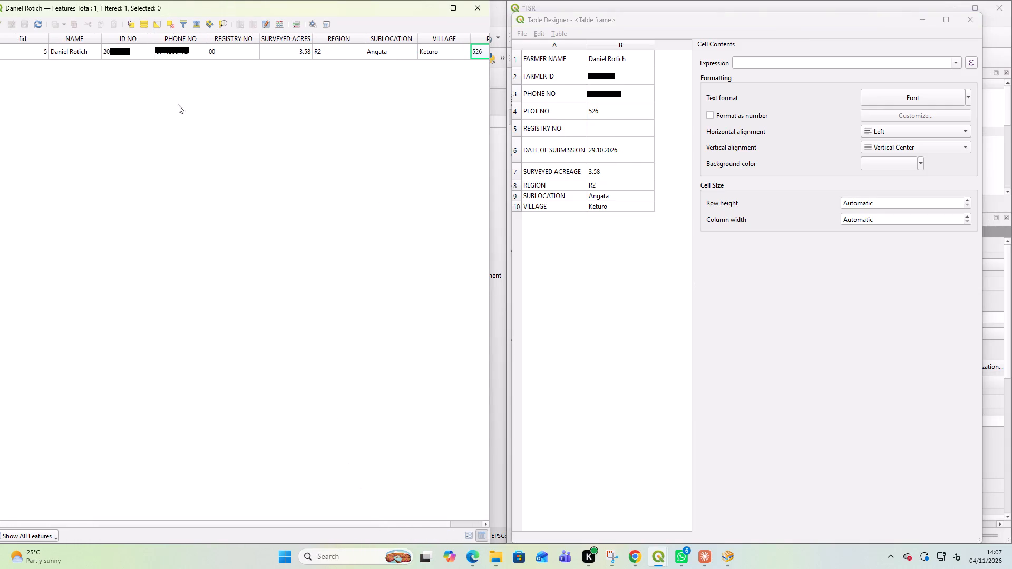
Set DATE OF SUBMISSION in the farmer details table to 04.11.2026 and close the Table Designer.
click(641, 271)
double_click(596, 150)
click(596, 148)
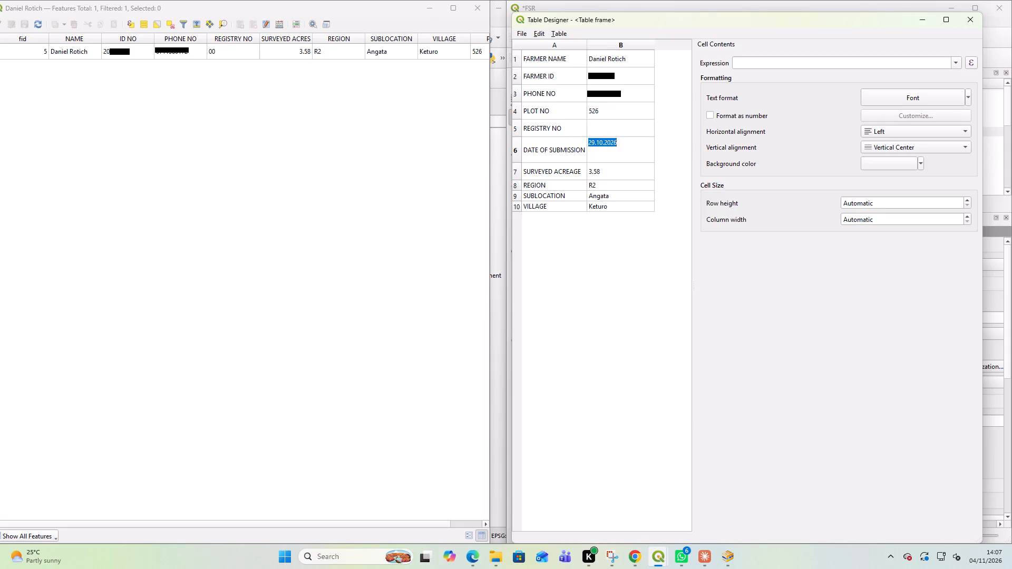
click(595, 143)
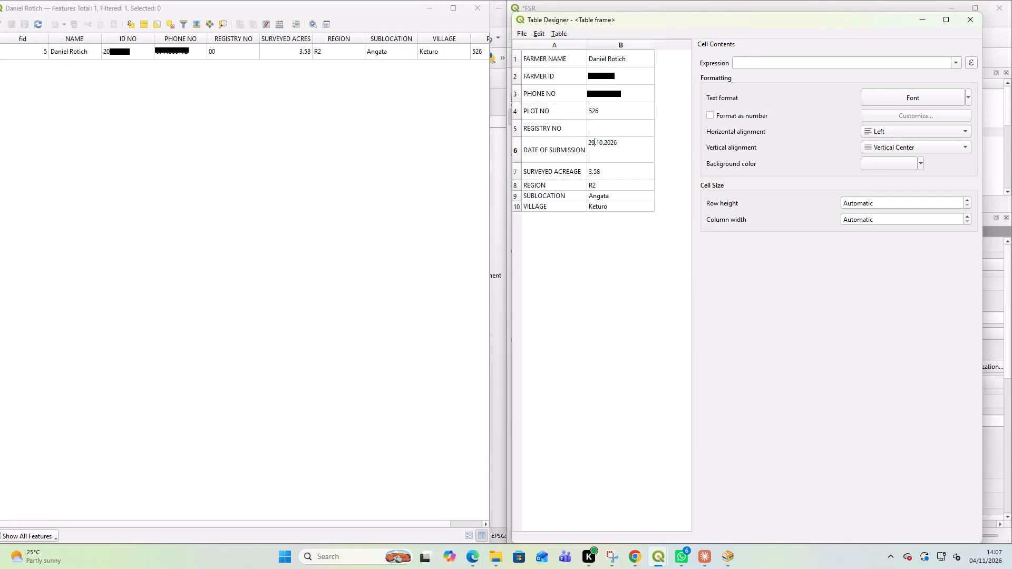
key(BackSpace)
key(BackSpace)
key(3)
key(BackSpace)
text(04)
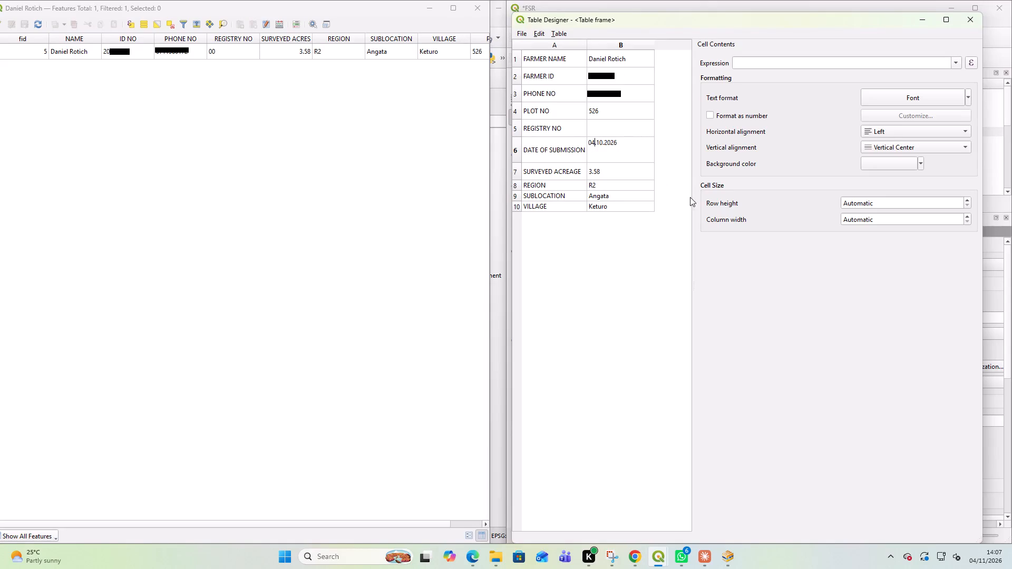
click(614, 351)
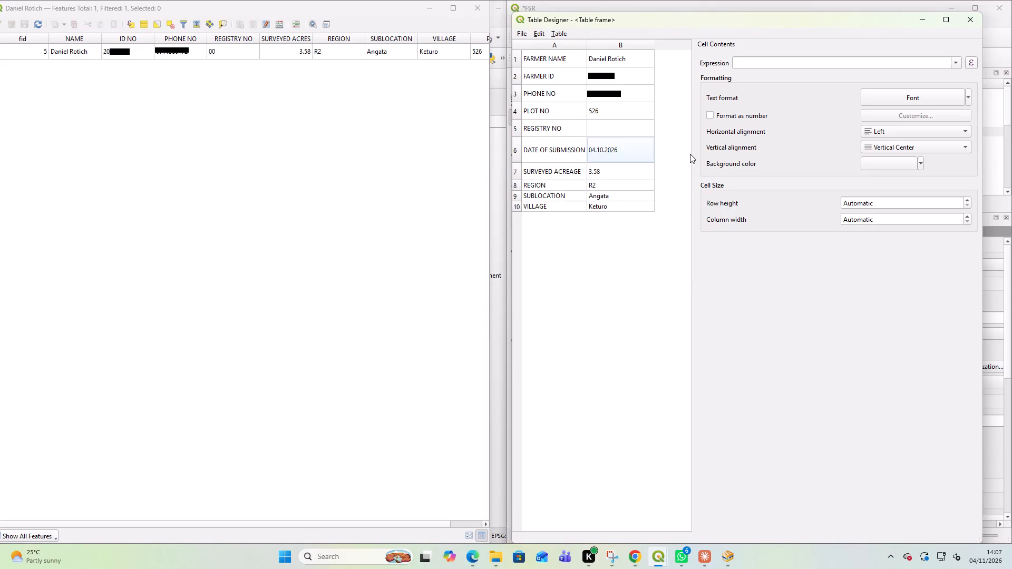
triple_click(603, 150)
click(601, 141)
key(Right)
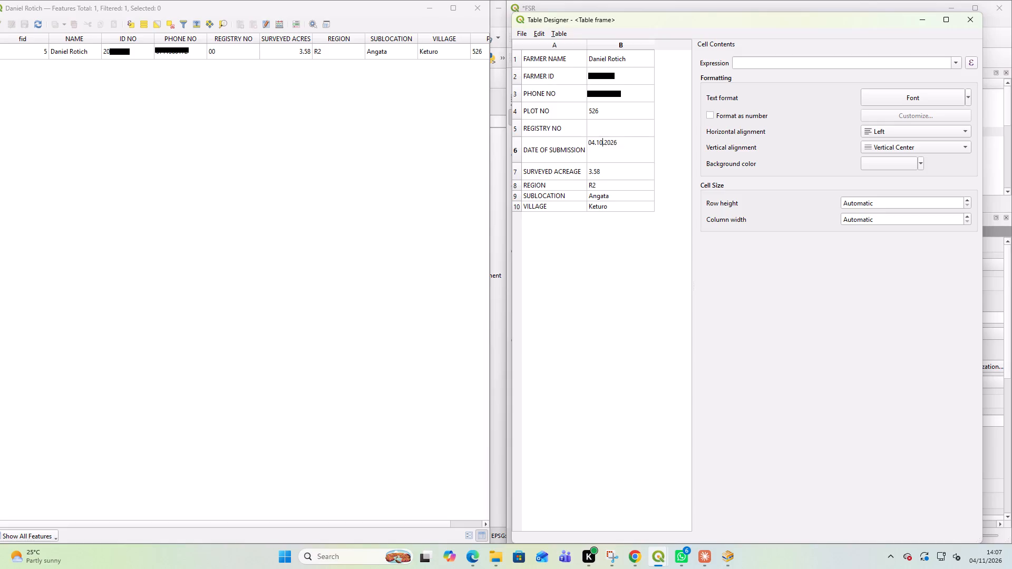
key(BackSpace)
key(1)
scroll(601, 141, up, 1)
click(568, 278)
click(663, 262)
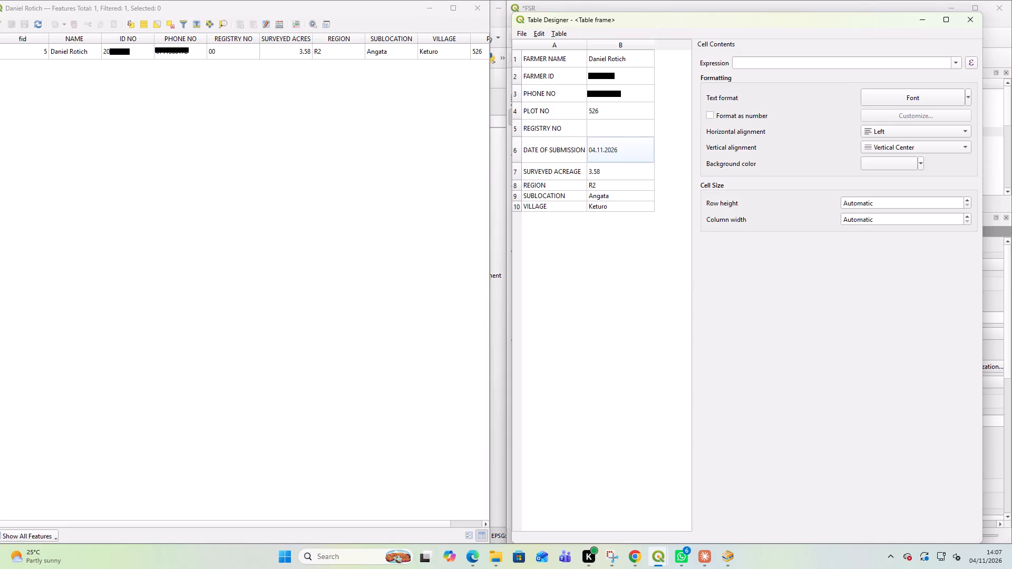
click(969, 22)
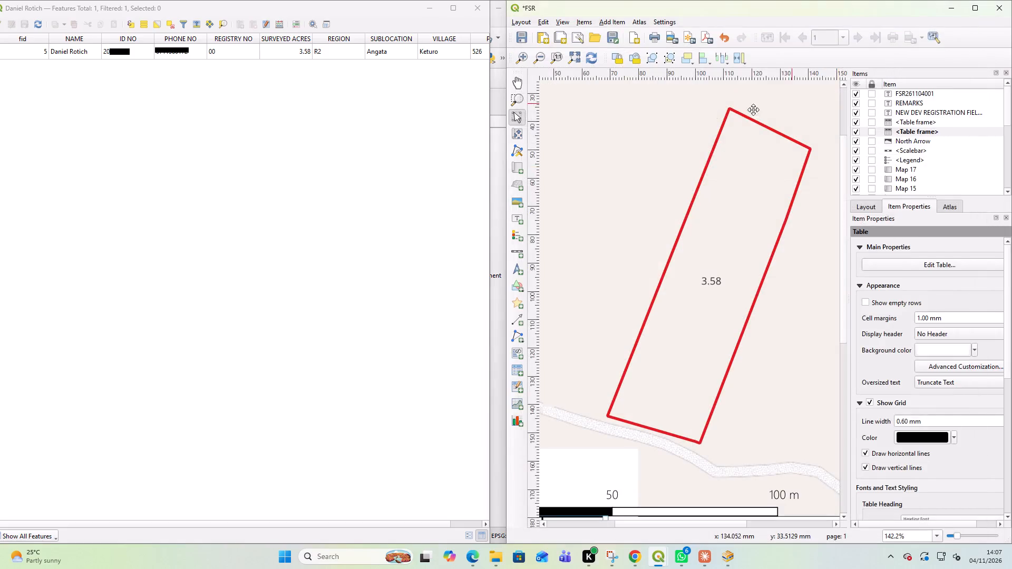
Return to the parcel's attribute table.
click(448, 113)
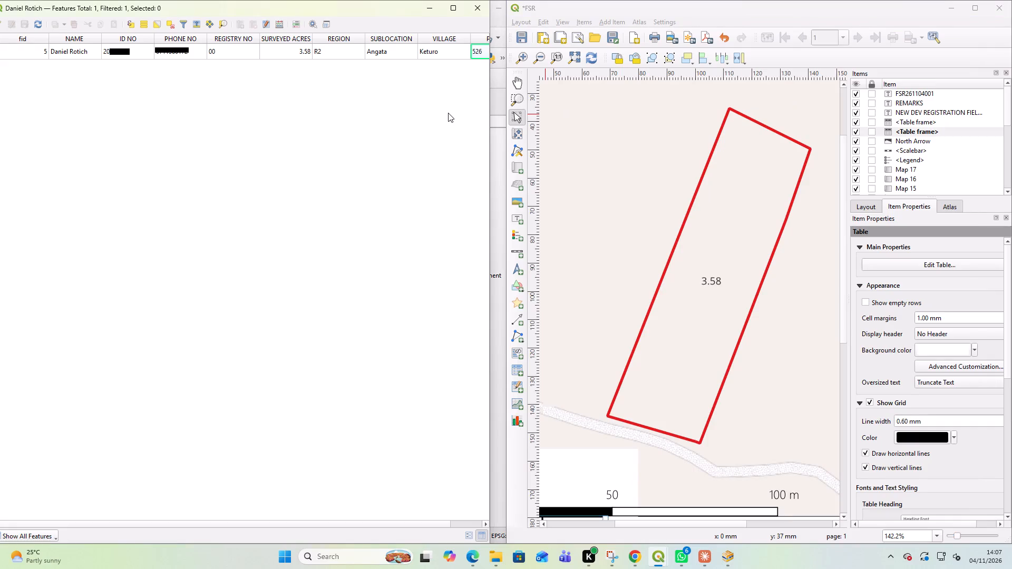
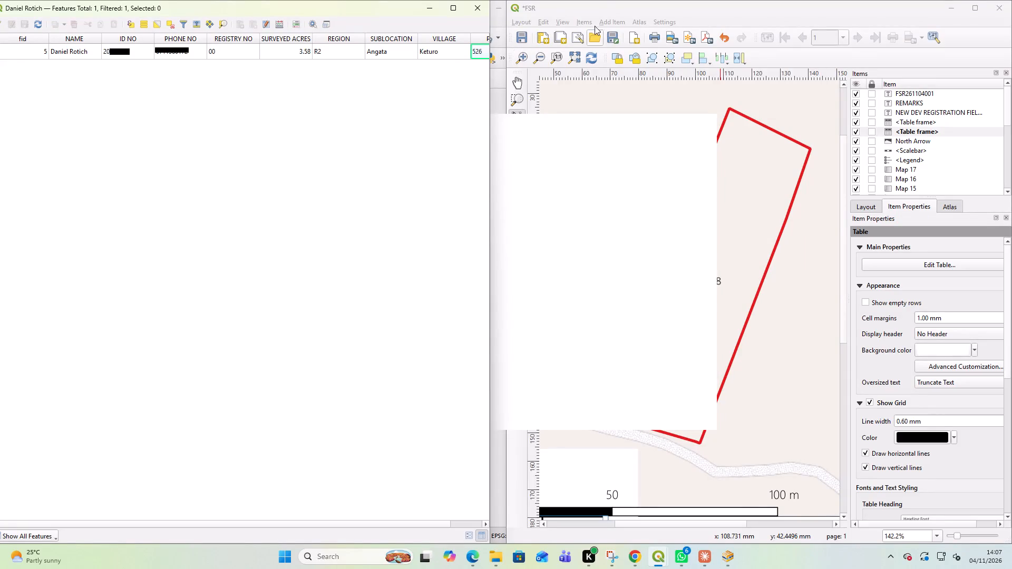
Check the Village and Plot No fields of the parcel's attribute table alongside the FSR layout.
click(692, 9)
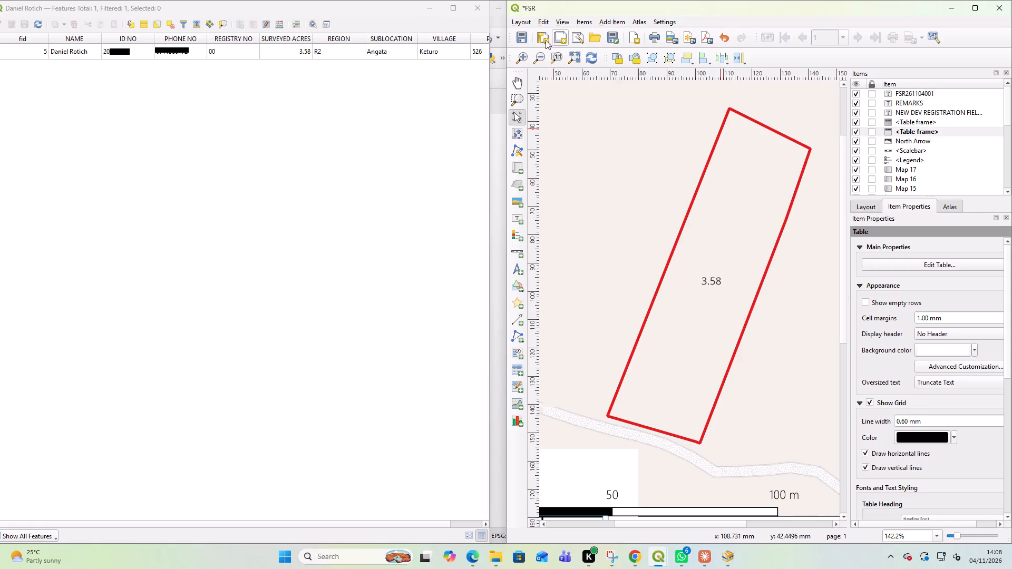
click(394, 11)
click(473, 90)
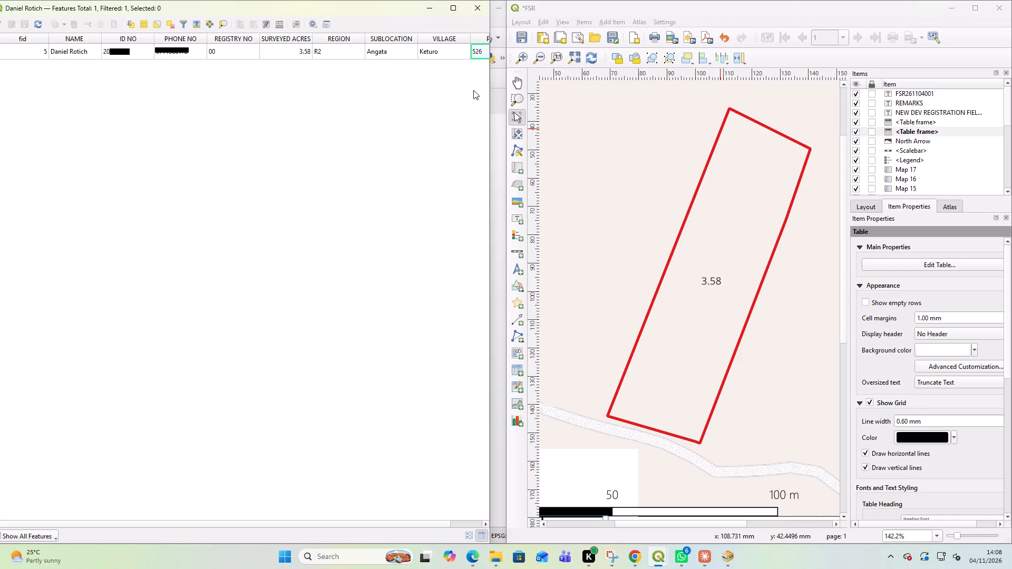
click(449, 52)
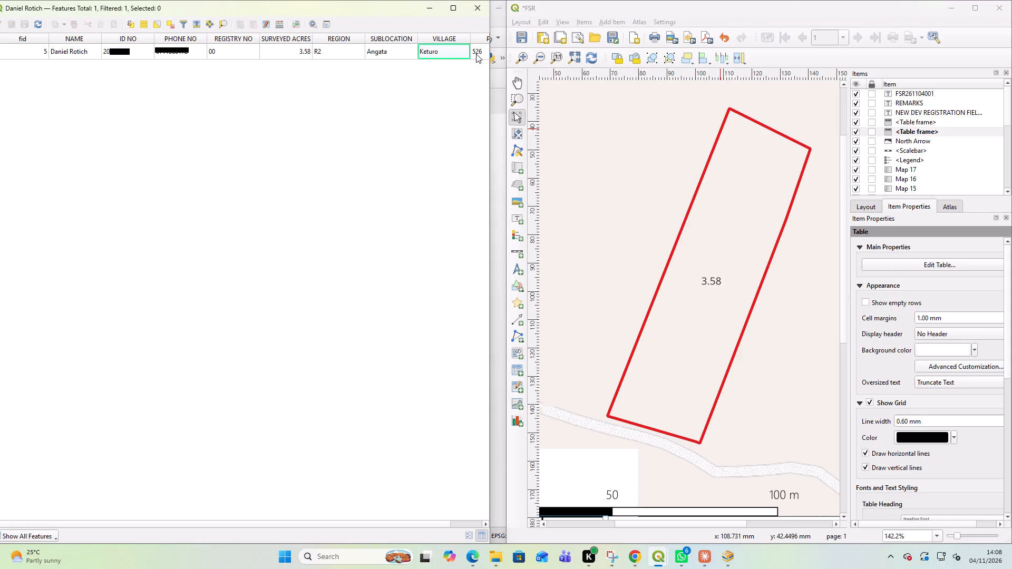
click(476, 54)
click(424, 51)
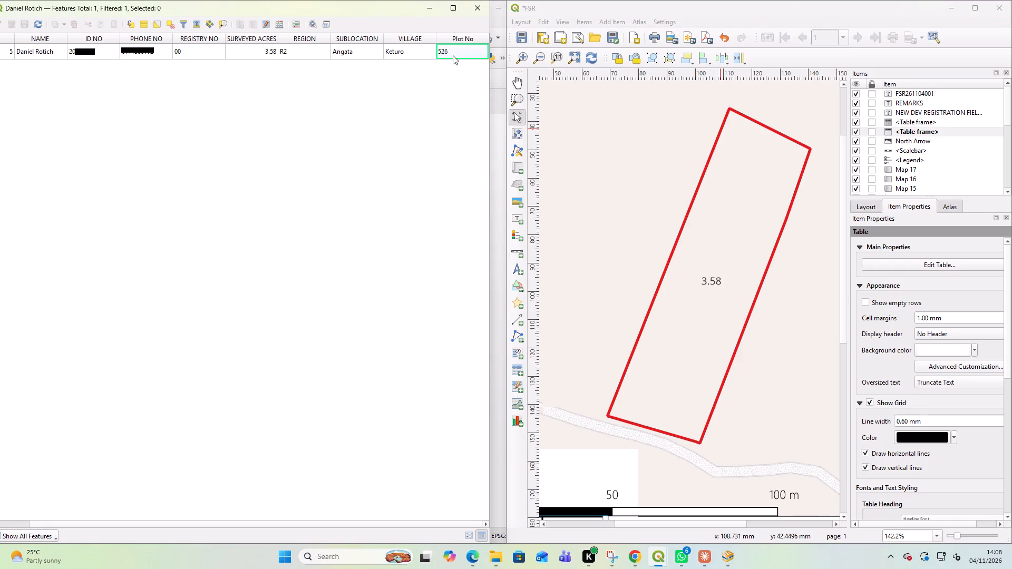
click(453, 55)
click(485, 95)
click(600, 200)
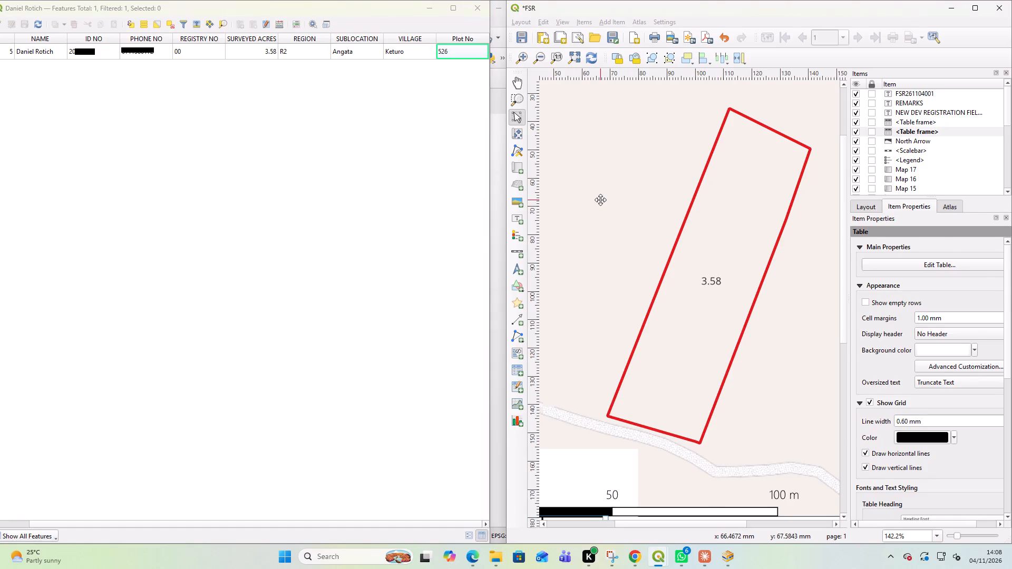
Minimise the parcel's attribute table window to uncover the main project map beside the layout.
click(413, 11)
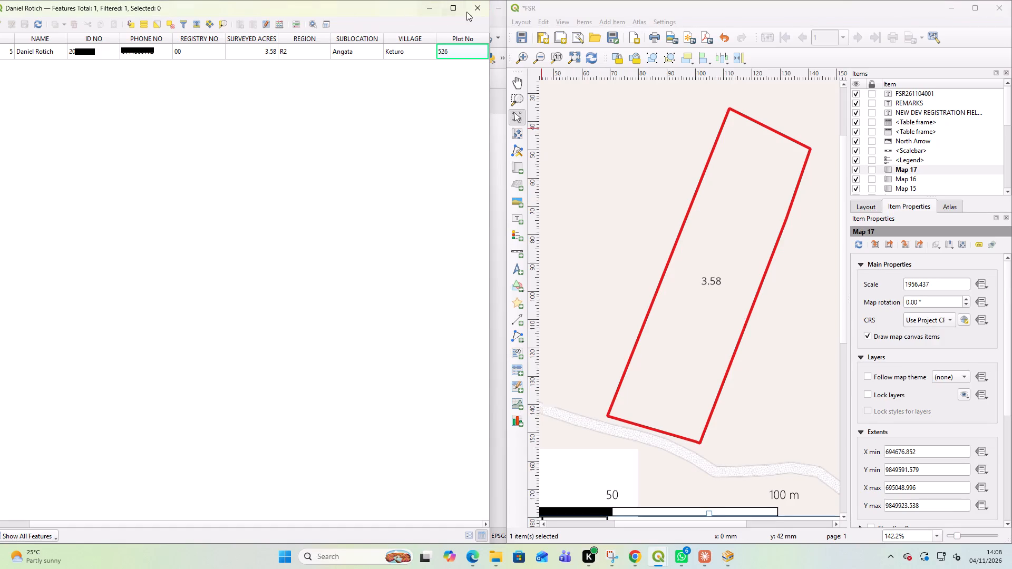
click(434, 9)
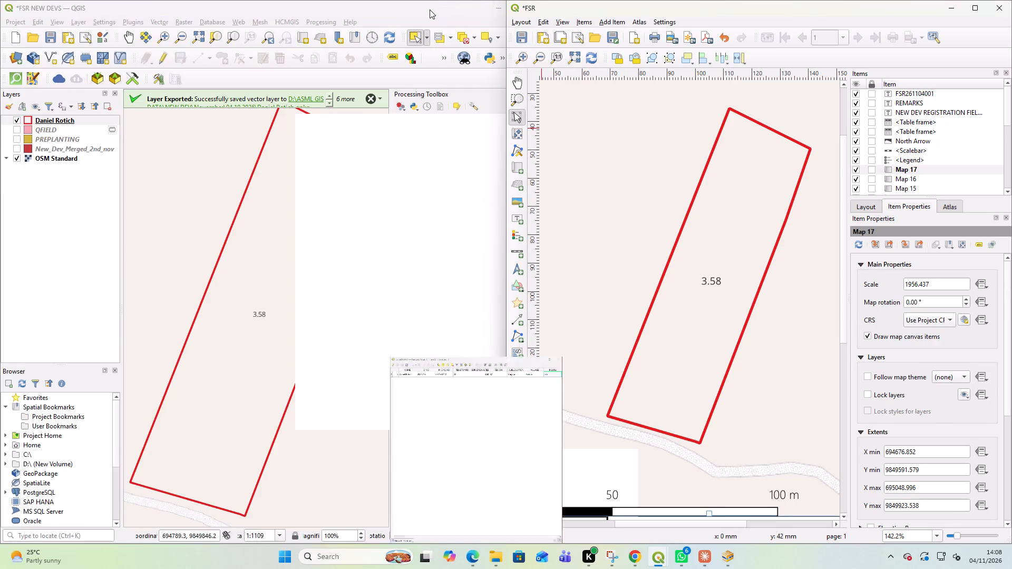
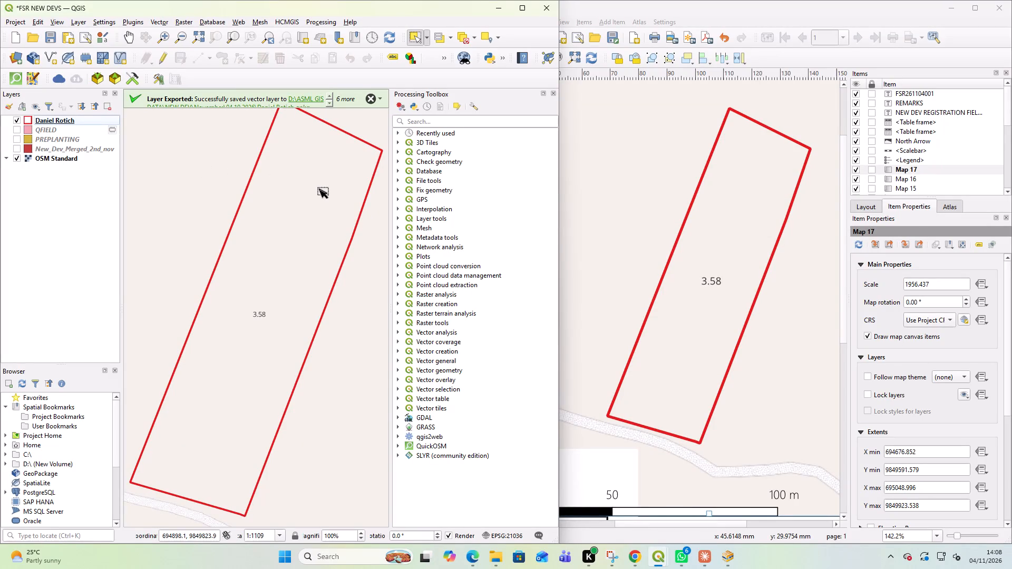
Maximise the FSR layout window and bring the whole report page into view.
click(686, 115)
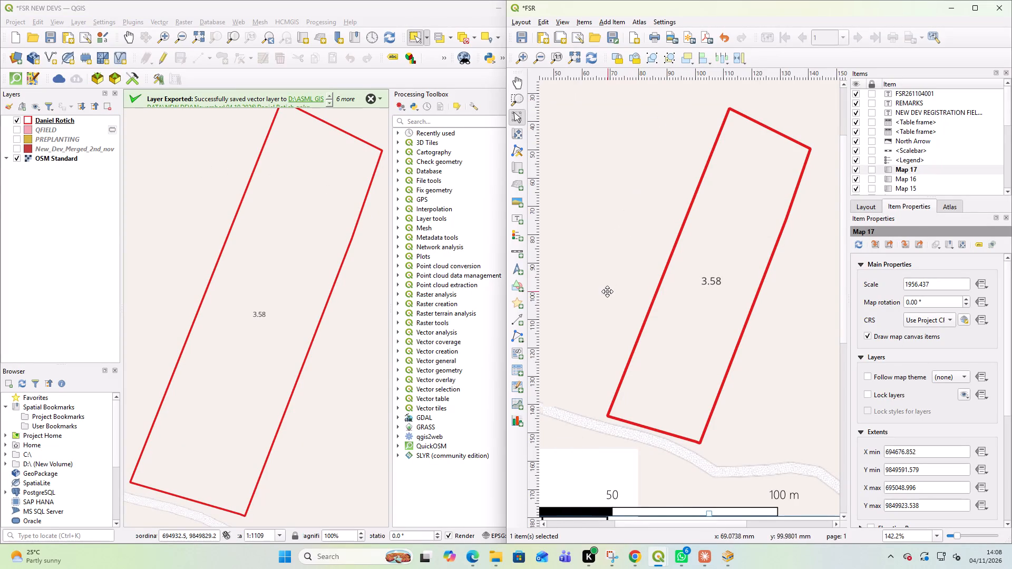
click(975, 5)
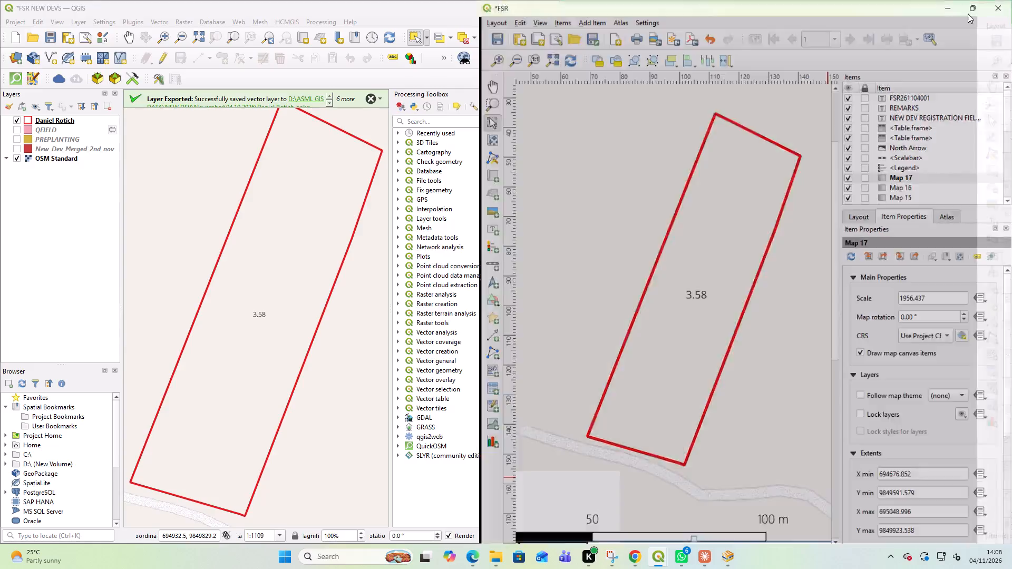
scroll(529, 215, down, 2)
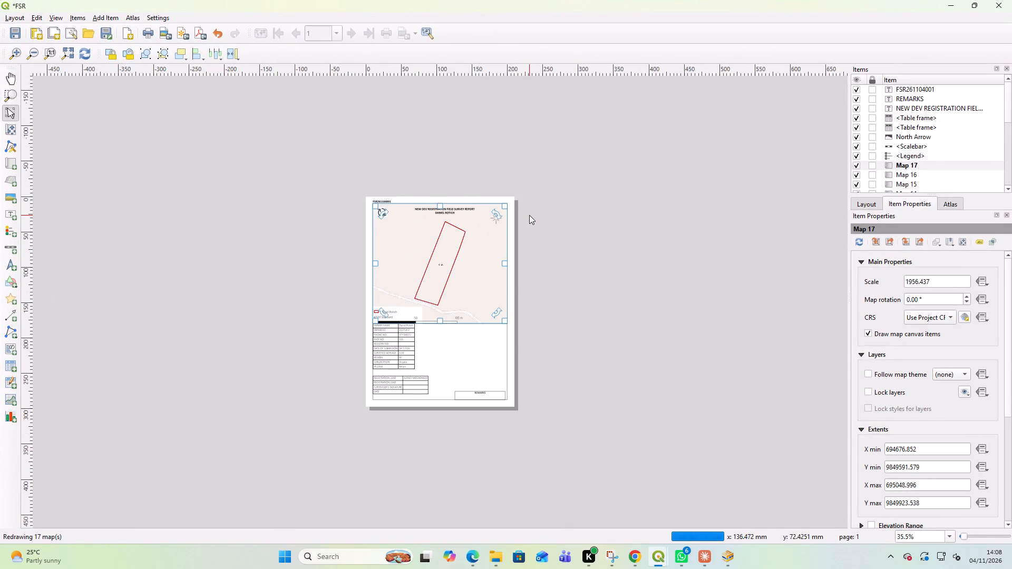
scroll(465, 219, up, 1)
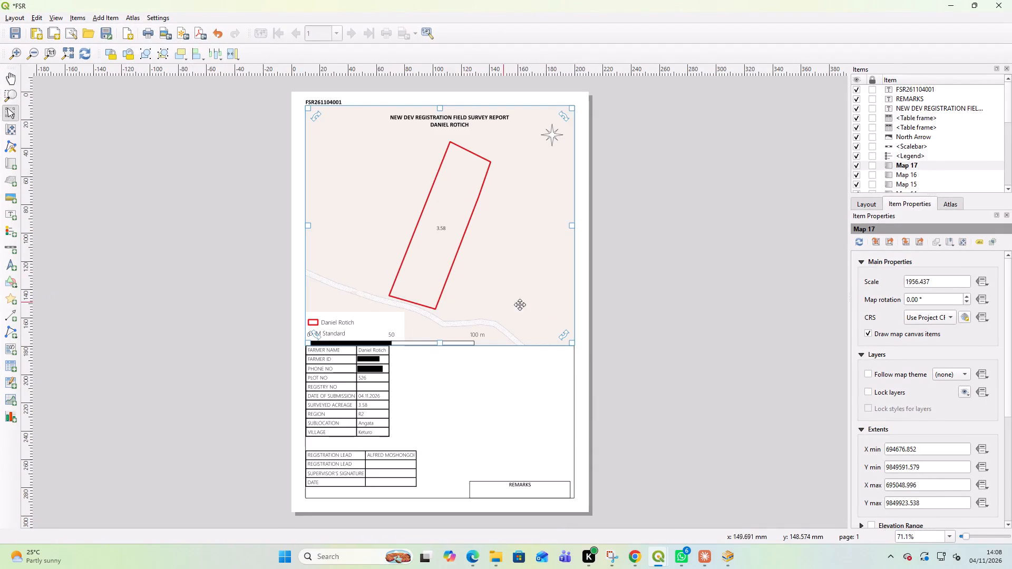
click(582, 337)
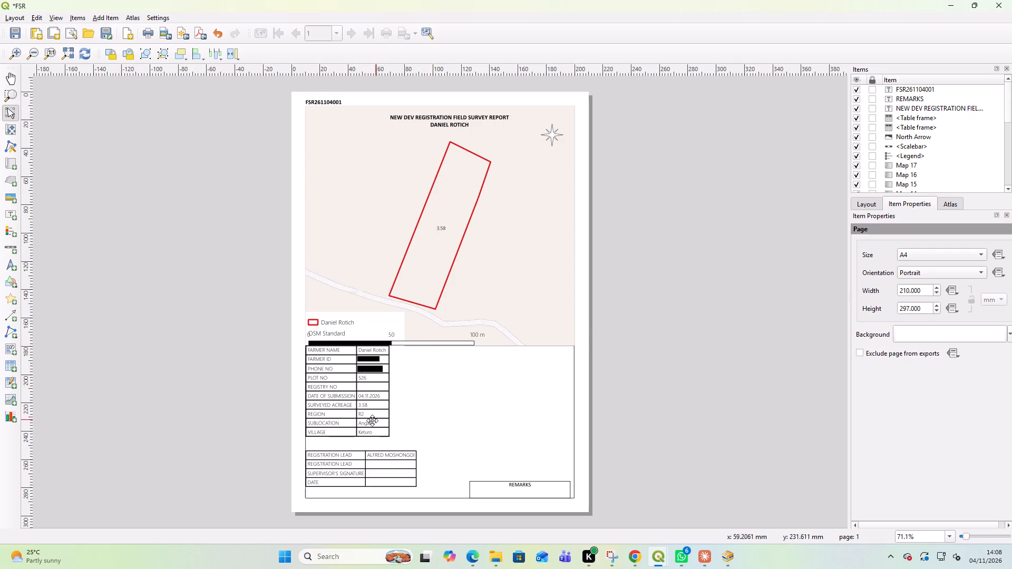
Replace the name beside the first REGISTRATION LEAD row of the sign-off table with the new registration lead's name.
click(386, 464)
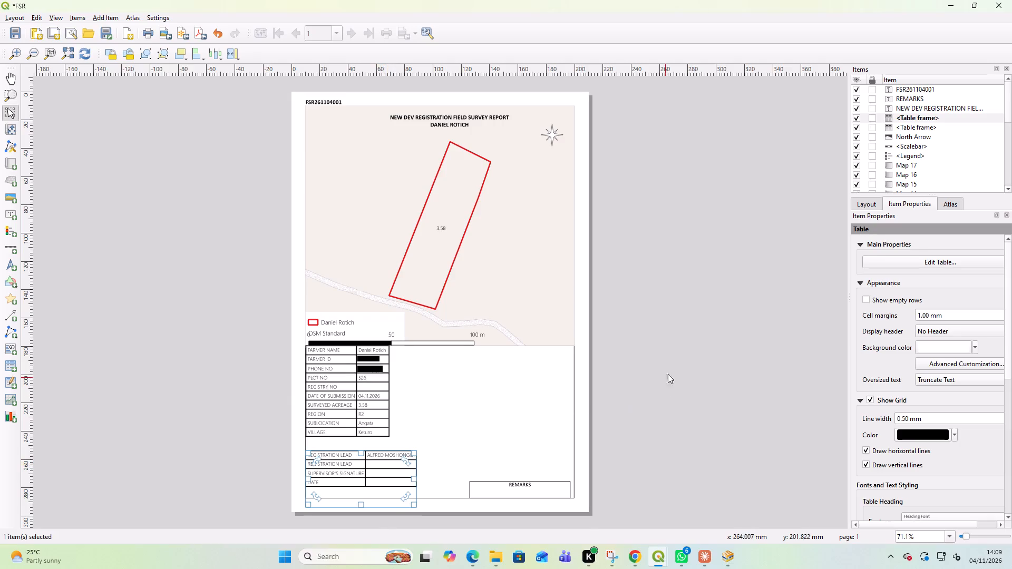
click(919, 256)
double_click(619, 55)
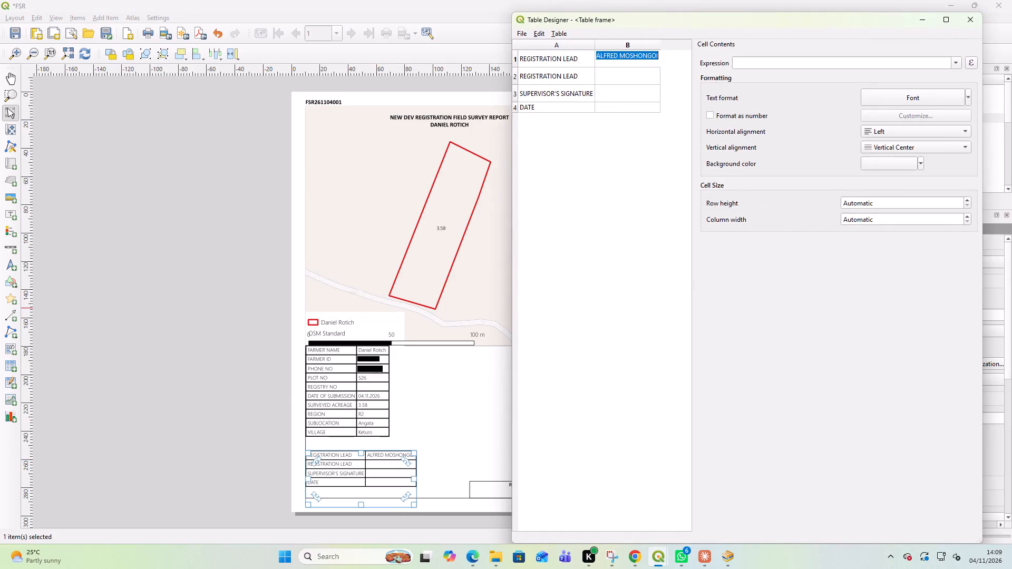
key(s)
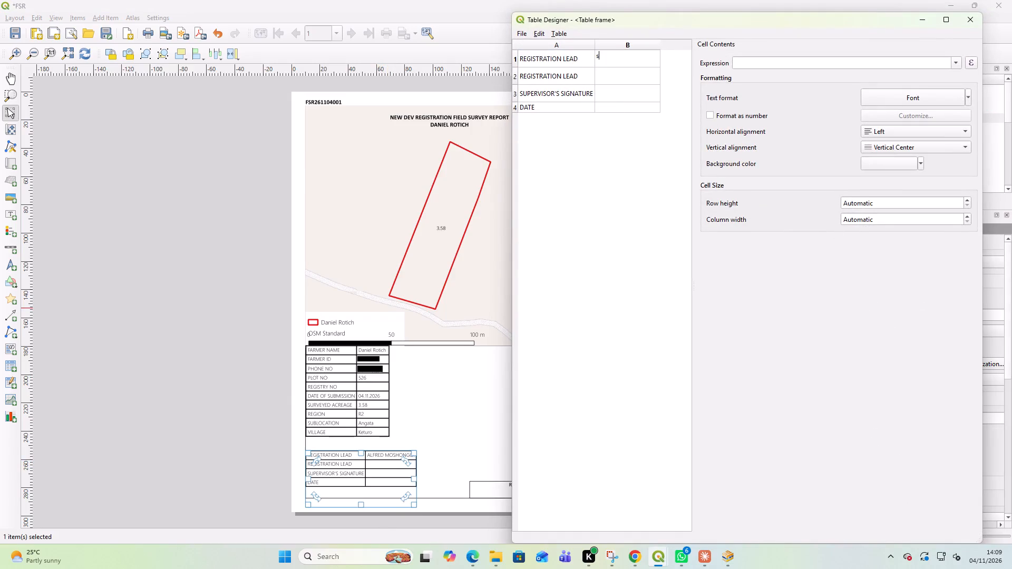
key(BackSpace)
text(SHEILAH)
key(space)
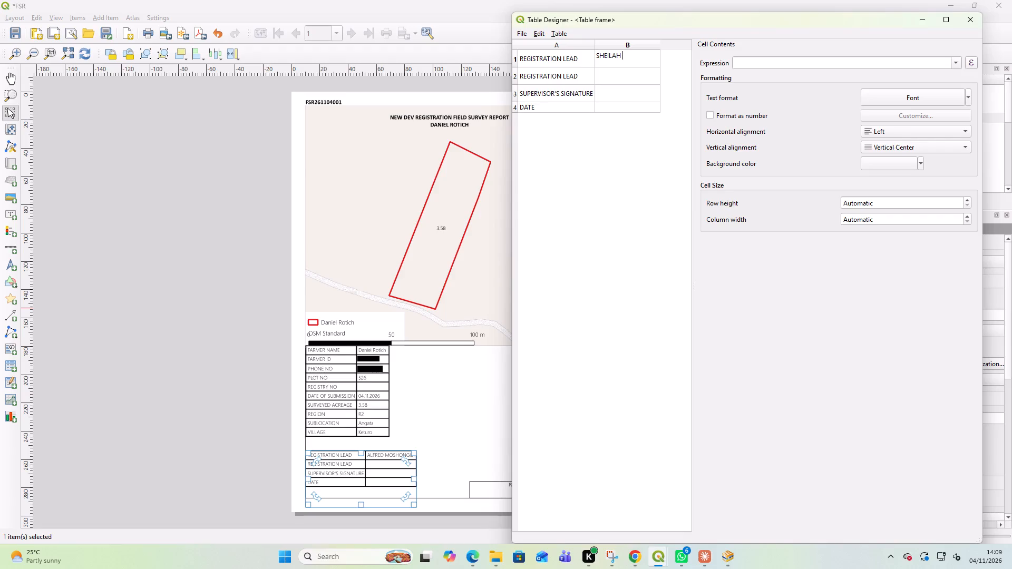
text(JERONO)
click(641, 184)
click(964, 17)
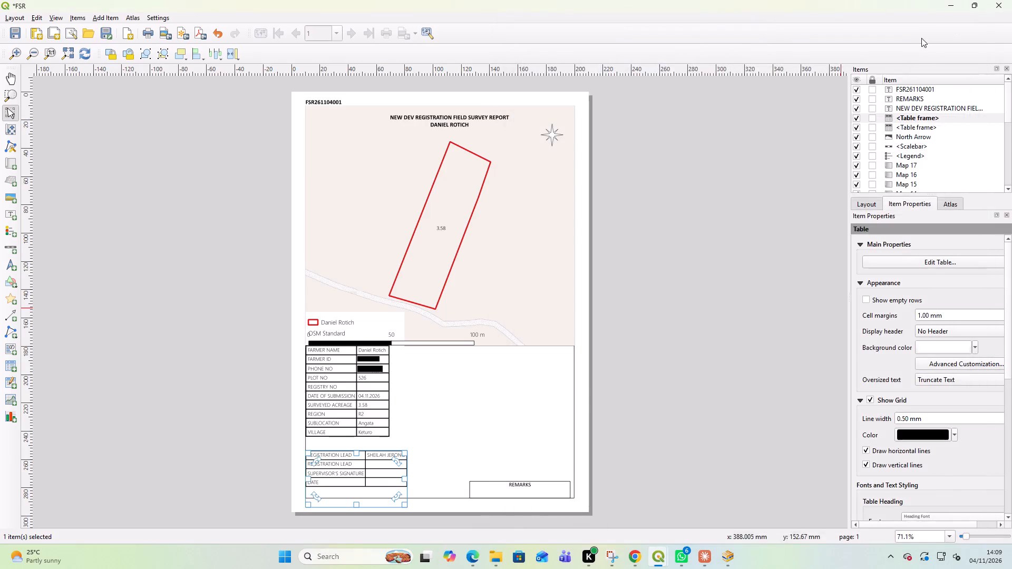
click(672, 174)
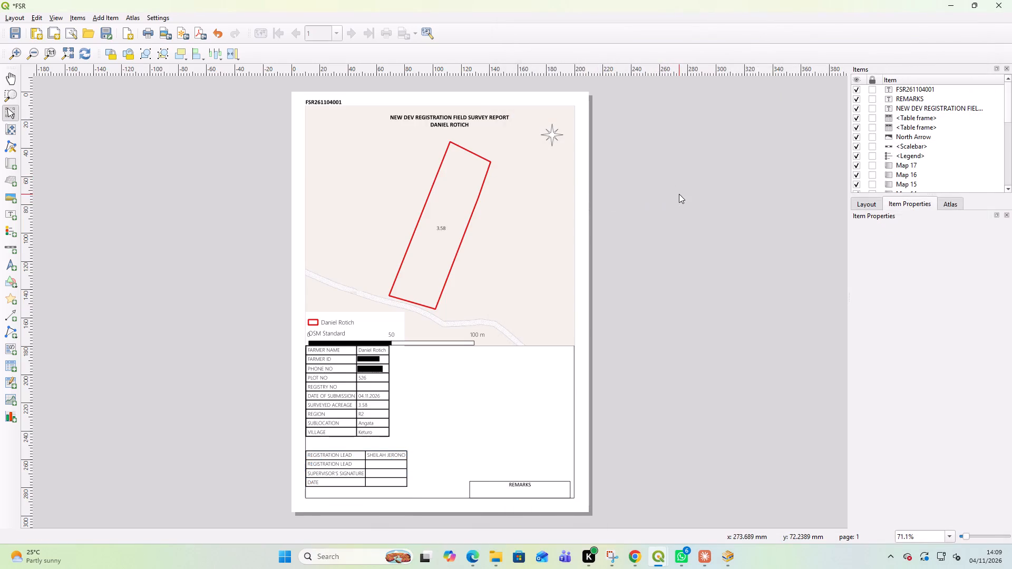
Look over the report page and its list of layout items.
click(679, 194)
scroll(894, 144, down, 5)
scroll(892, 154, up, 8)
scroll(913, 111, down, 12)
scroll(910, 144, up, 9)
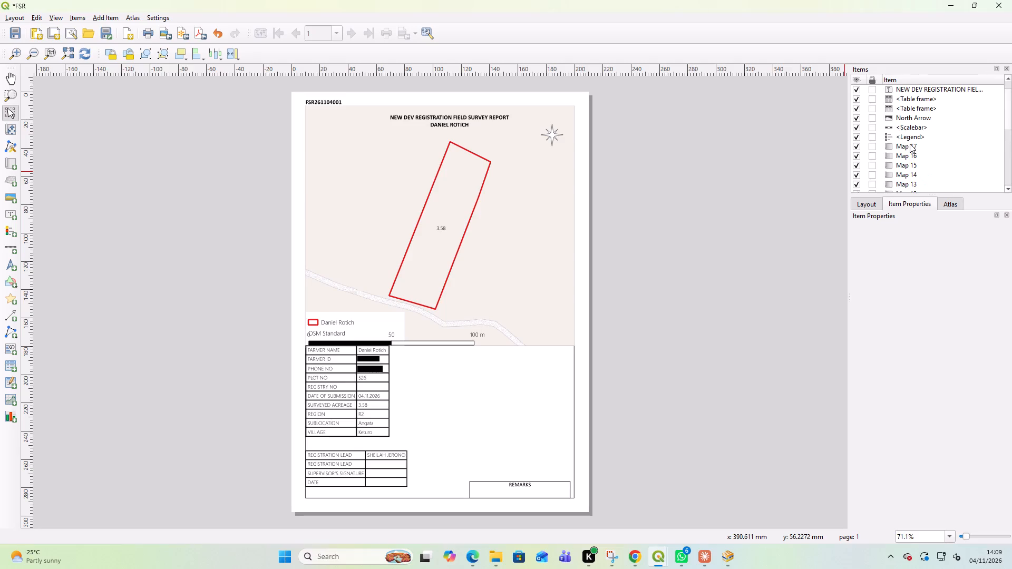
scroll(910, 144, up, 3)
click(723, 189)
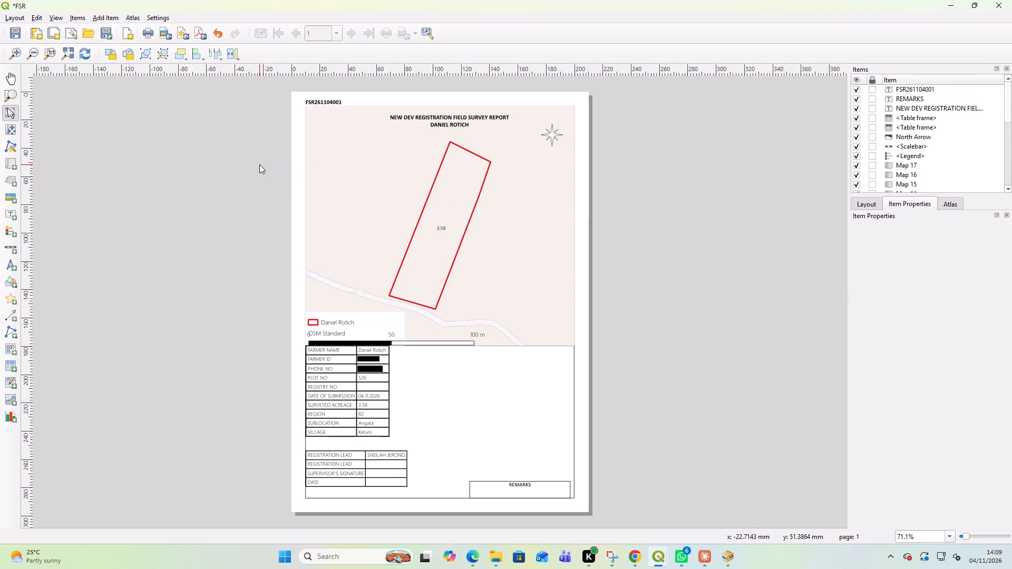
click(259, 164)
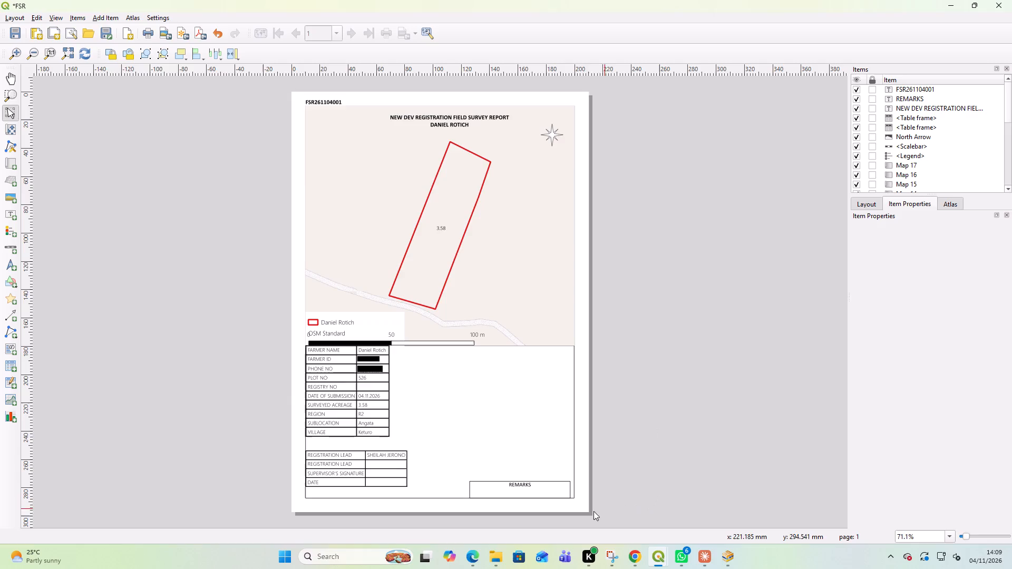
In the main QGIS project window, enable editing on the farmer's parcel layer and list the parcel's vertices in the Vertex Editor.
click(565, 497)
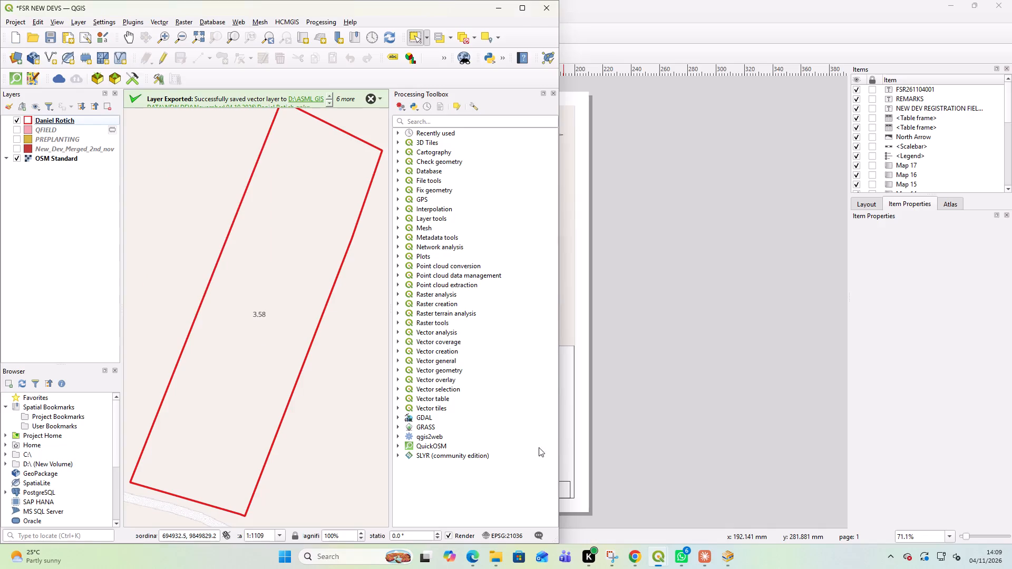
click(84, 157)
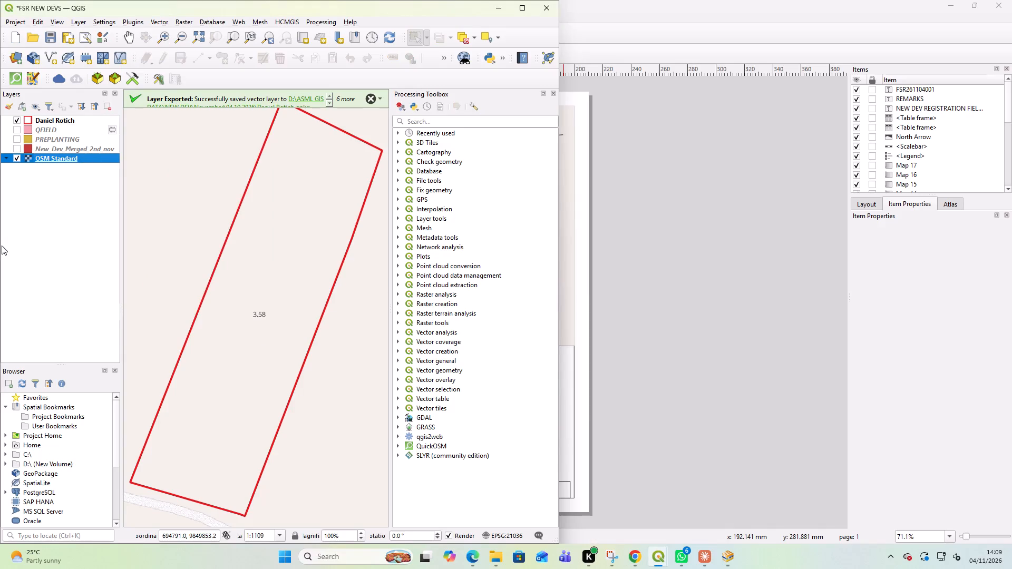
click(4, 244)
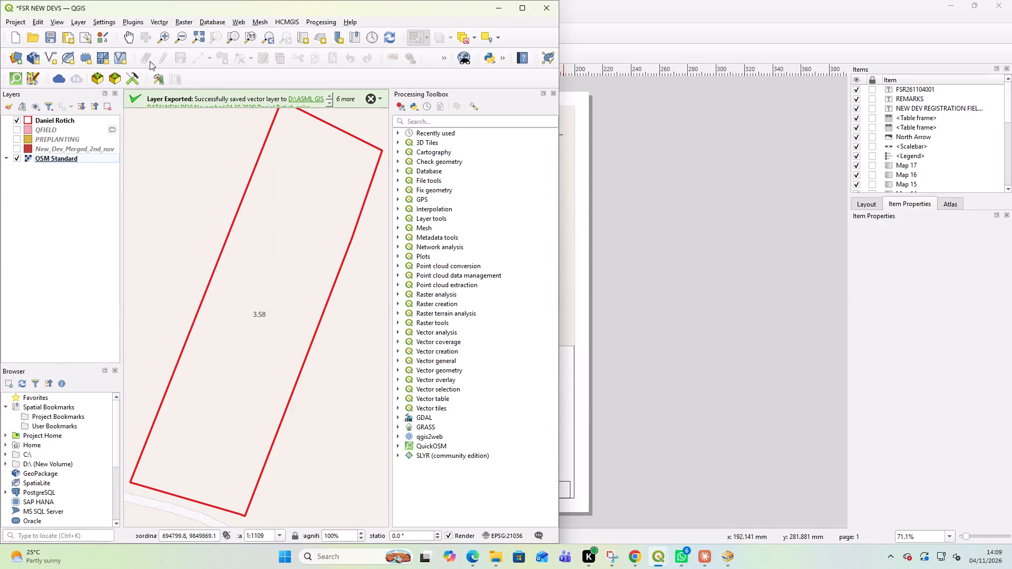
click(44, 121)
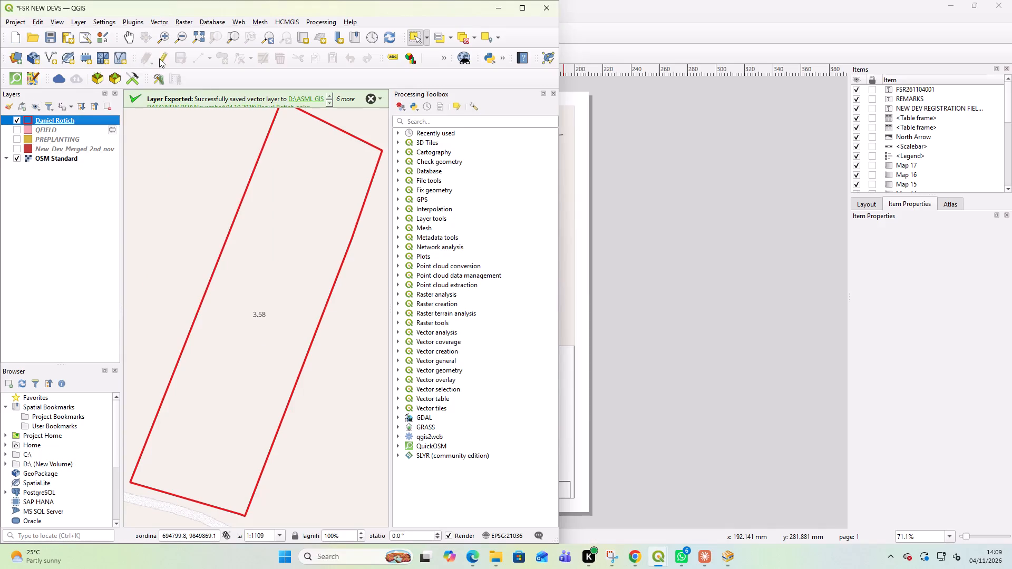
click(161, 58)
click(239, 62)
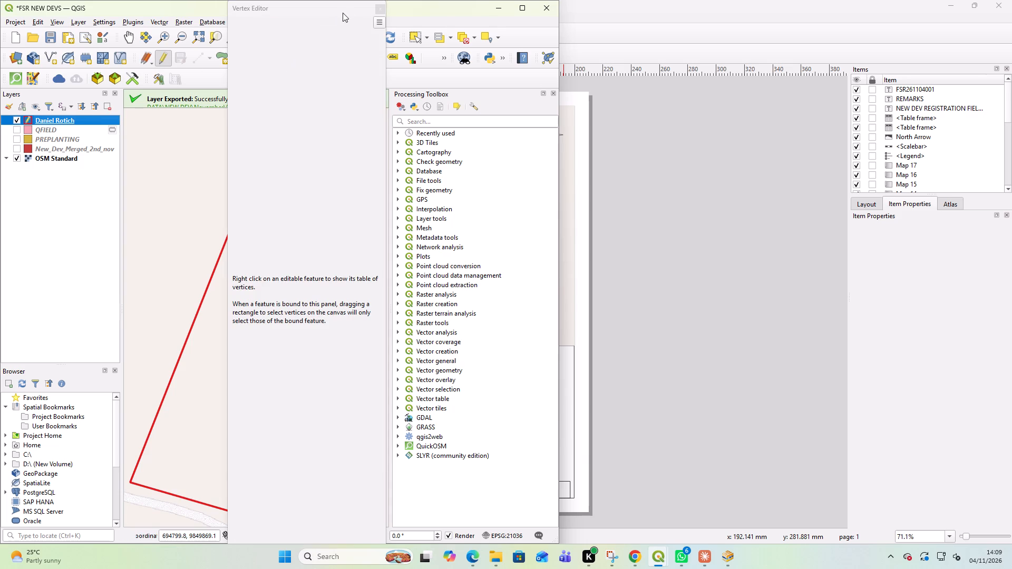
click(408, 4)
click(428, 7)
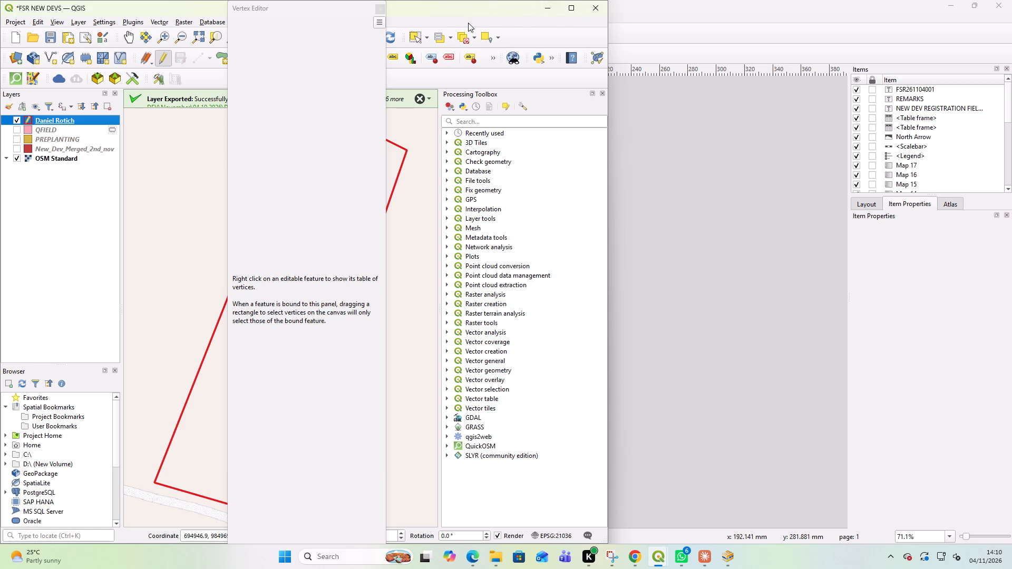
right_click(398, 163)
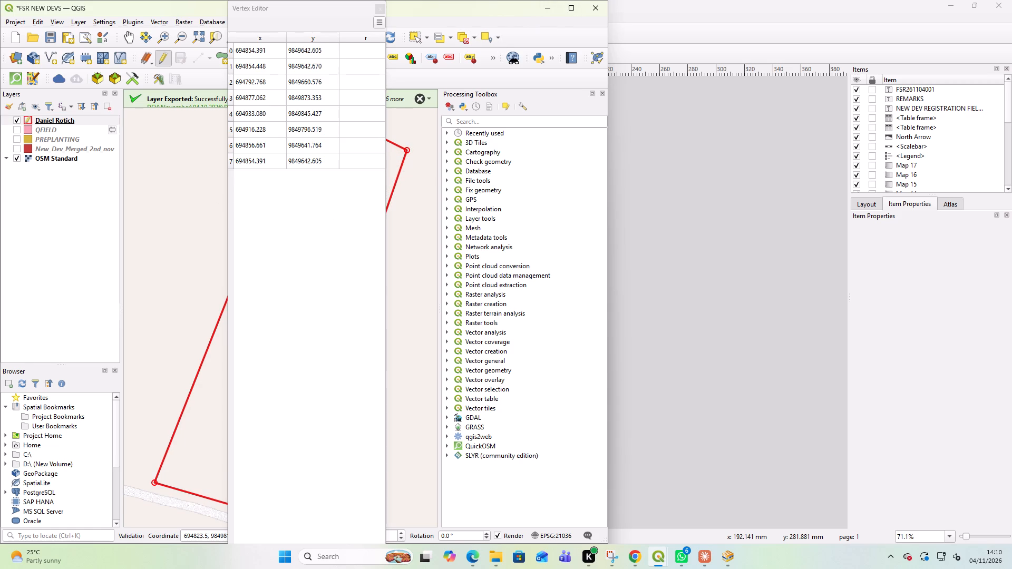
Resize the Vertex Editor window's width to fit closely around the x, y and r coordinate columns.
drag(227, 199, 196, 209)
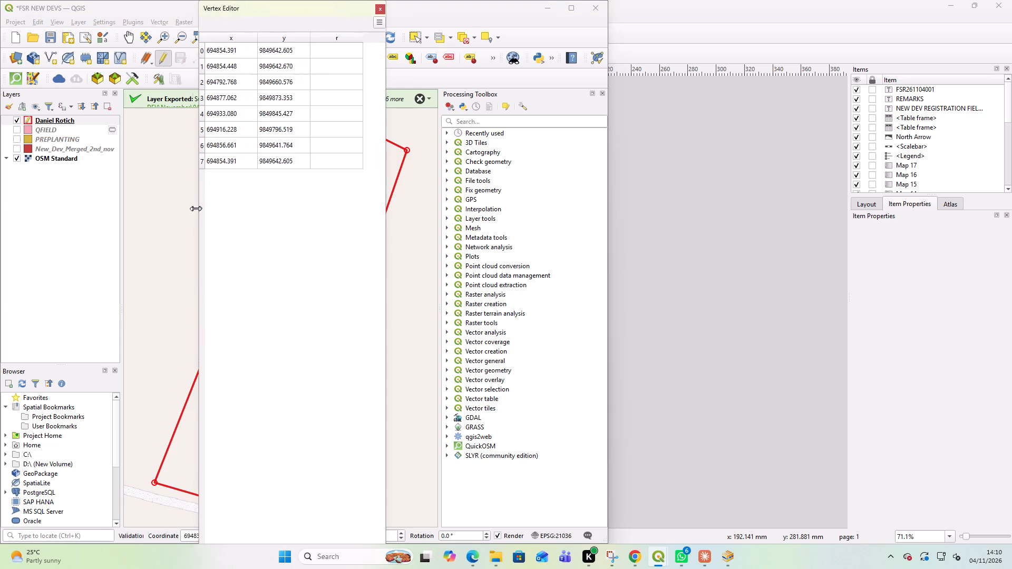
drag(196, 209, 184, 210)
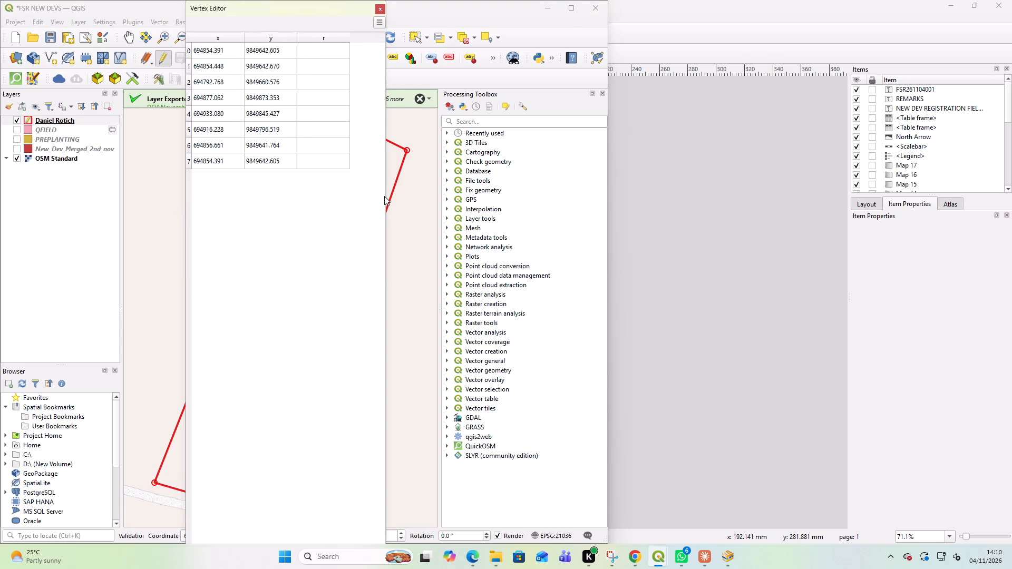
drag(386, 195, 455, 205)
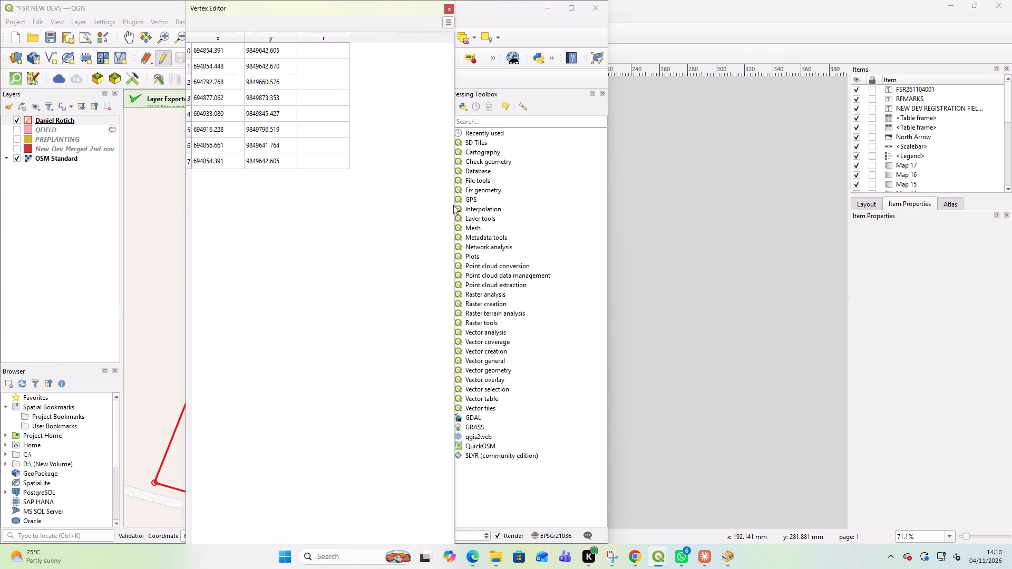
click(252, 191)
drag(455, 171, 382, 181)
click(366, 168)
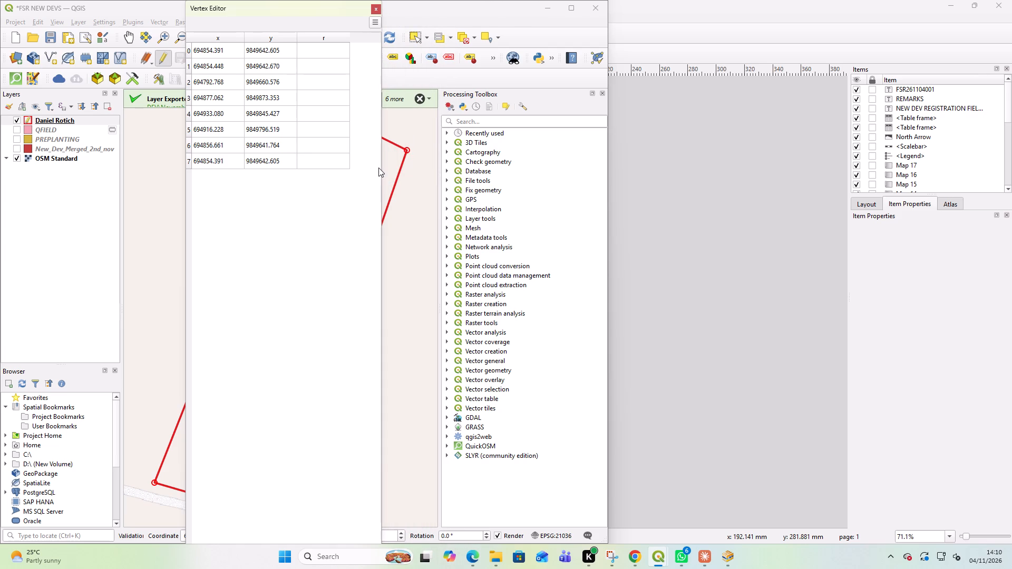
drag(382, 165, 368, 170)
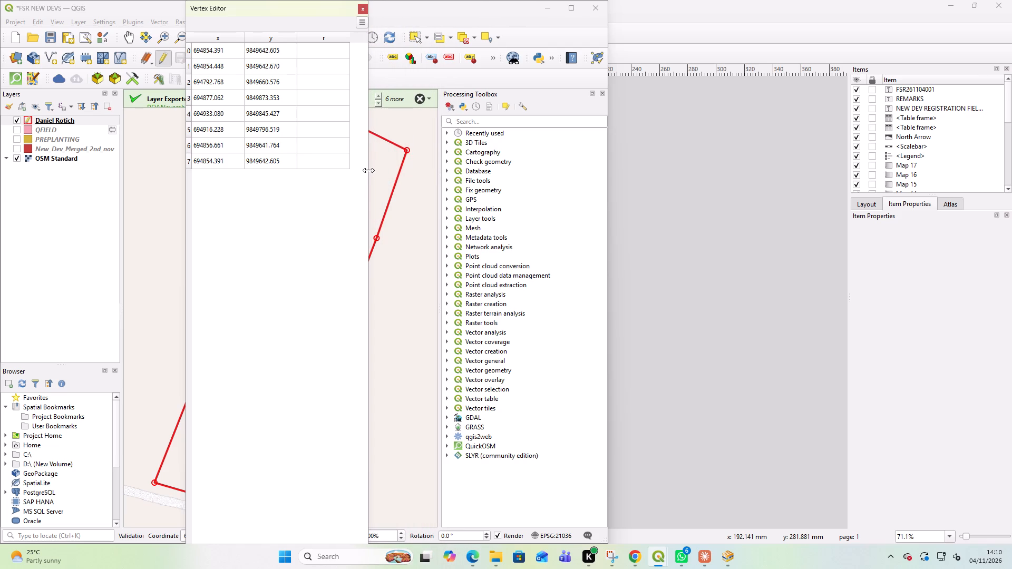
click(328, 187)
drag(368, 165, 359, 170)
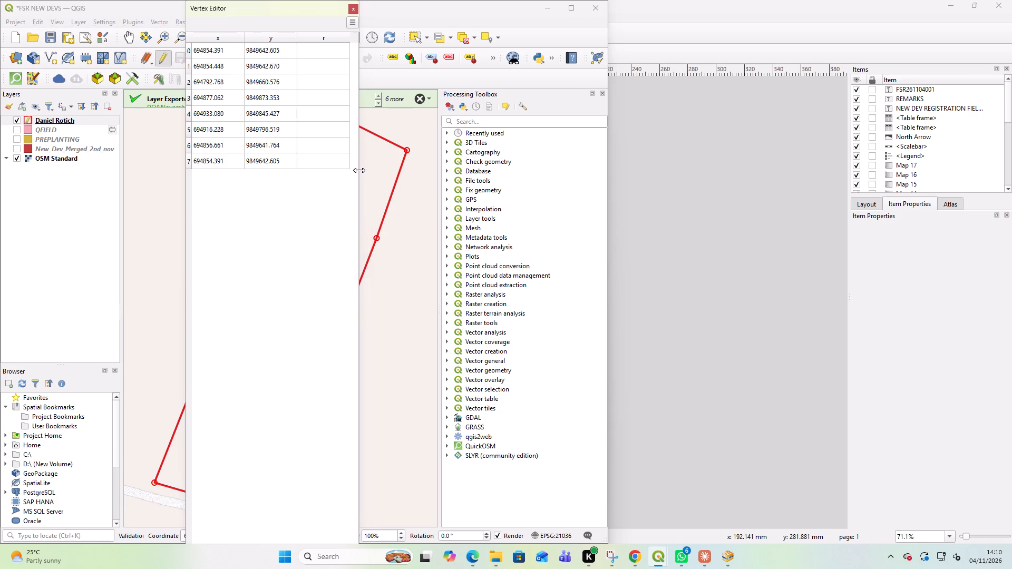
drag(359, 170, 355, 175)
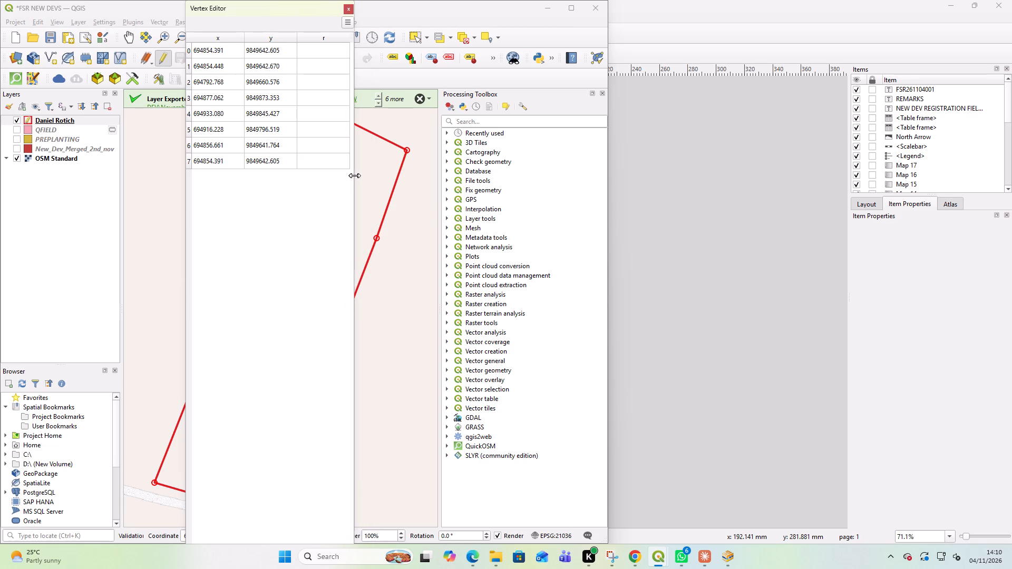
Capture a screen snip of the Vertex Editor's x and y columns, covering vertex rows 0 to 7.
drag(355, 175, 353, 176)
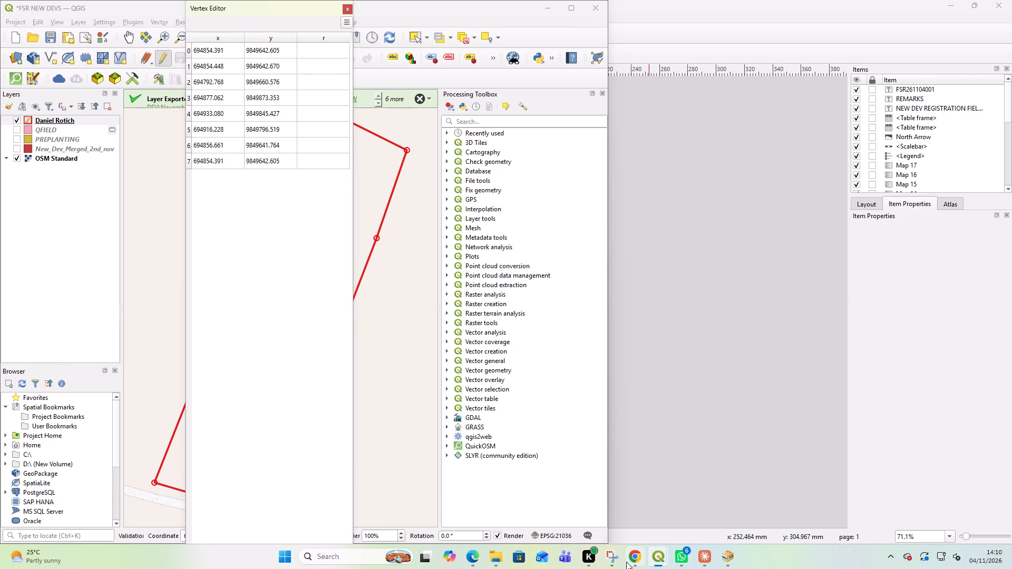
click(613, 560)
click(48, 27)
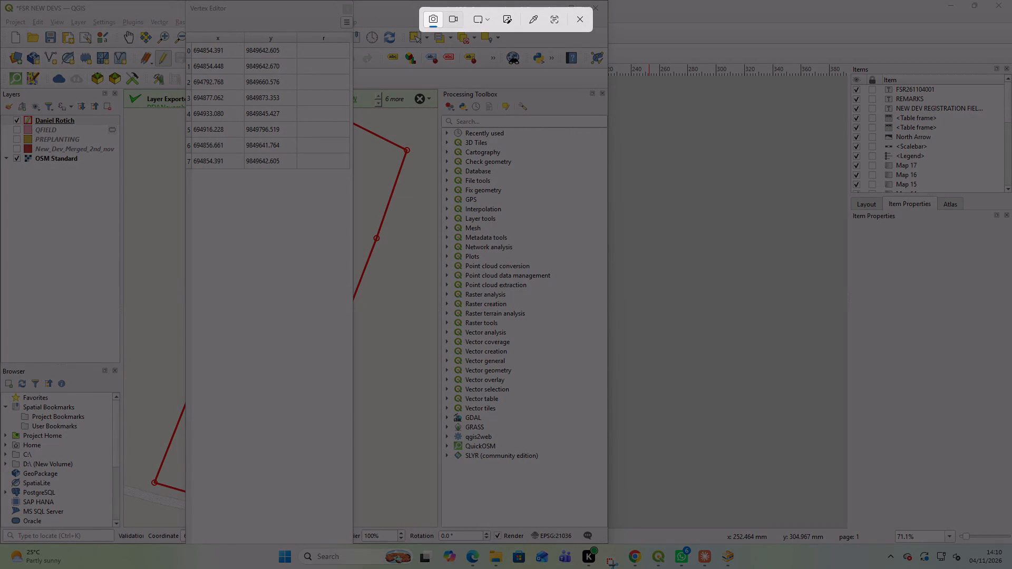
drag(185, 31, 280, 114)
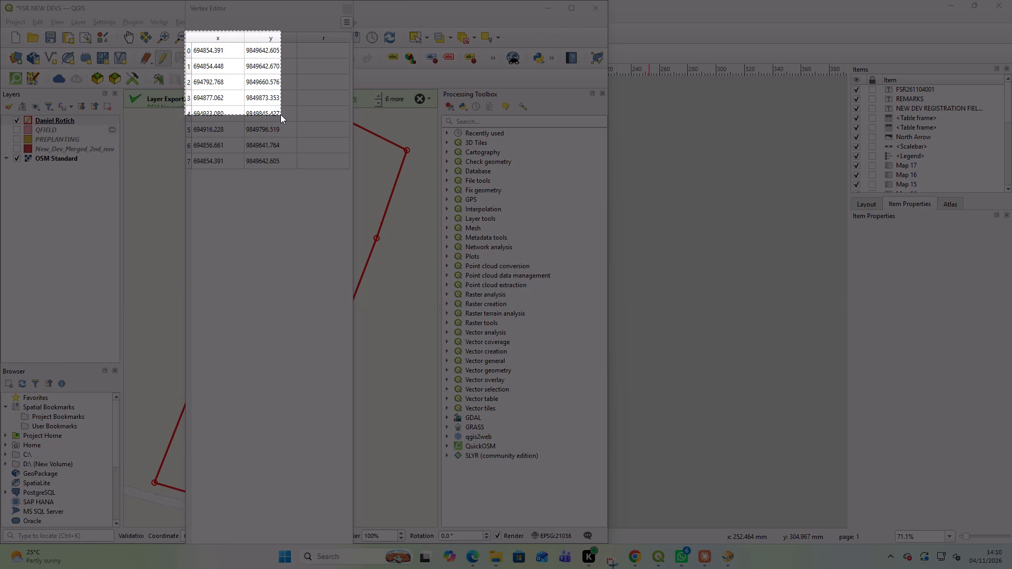
drag(280, 114, 304, 201)
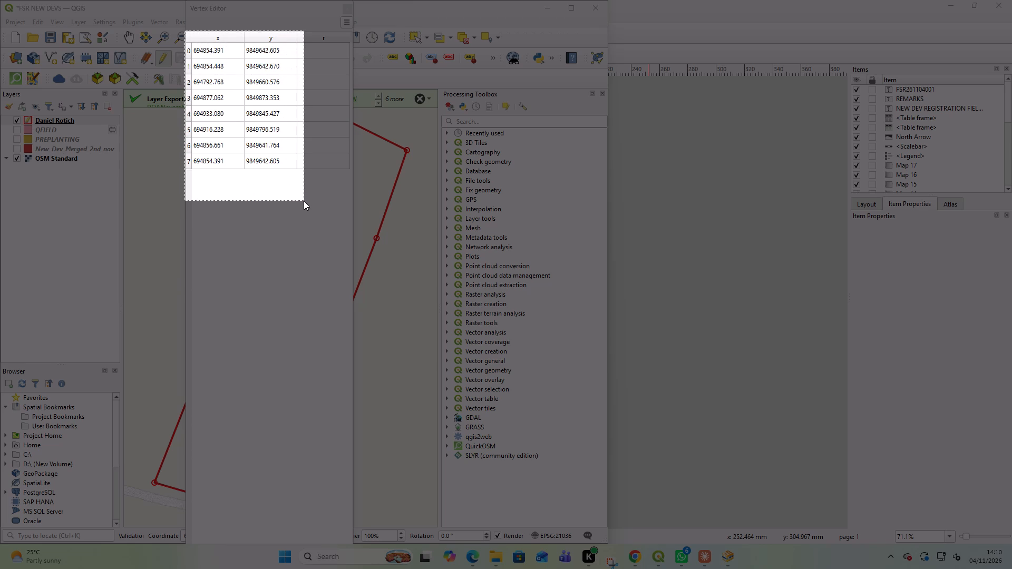
drag(304, 201, 307, 178)
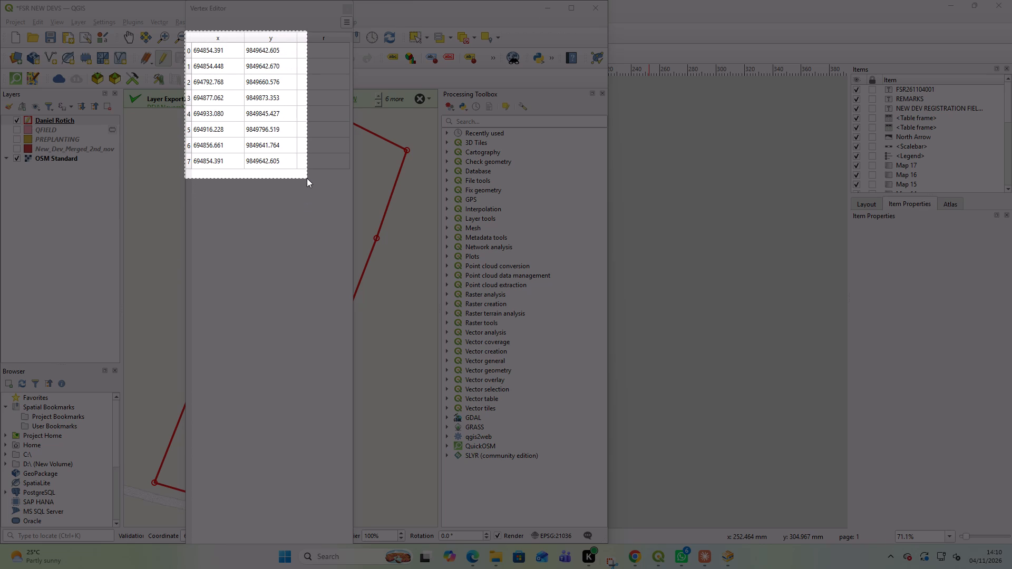
drag(307, 178, 301, 182)
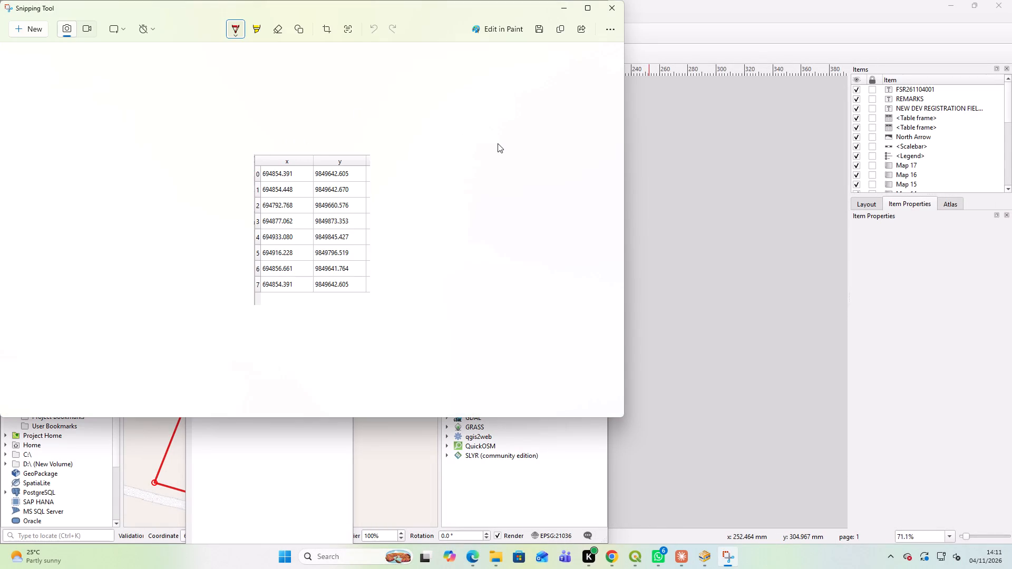
Save the snip as a PNG in D: > ASML GIS DATA > NEW DEV > November > 04.10.2026, keeping the suggested file name.
click(542, 28)
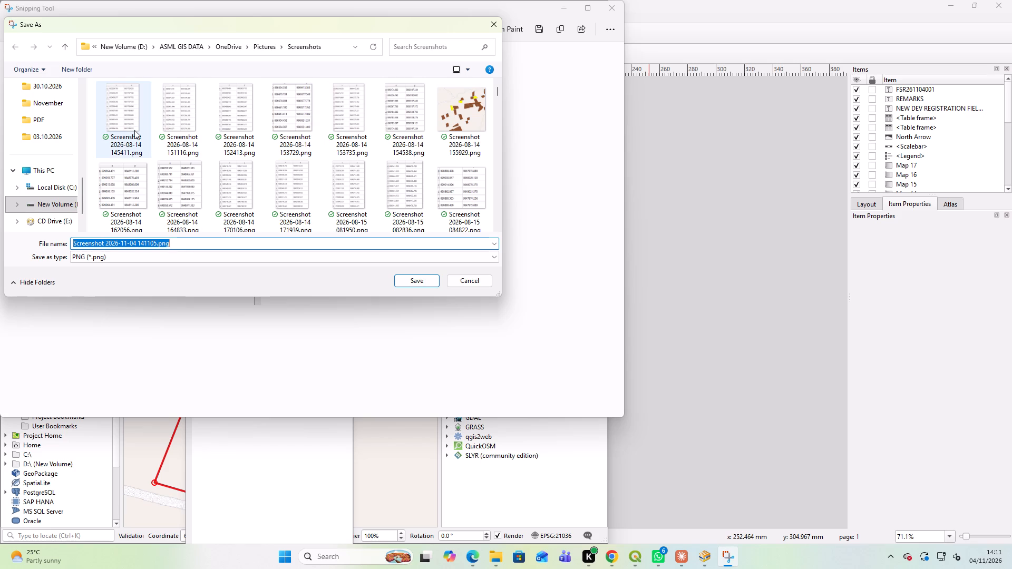
scroll(135, 134, down, 13)
scroll(178, 150, down, 4)
scroll(178, 150, up, 6)
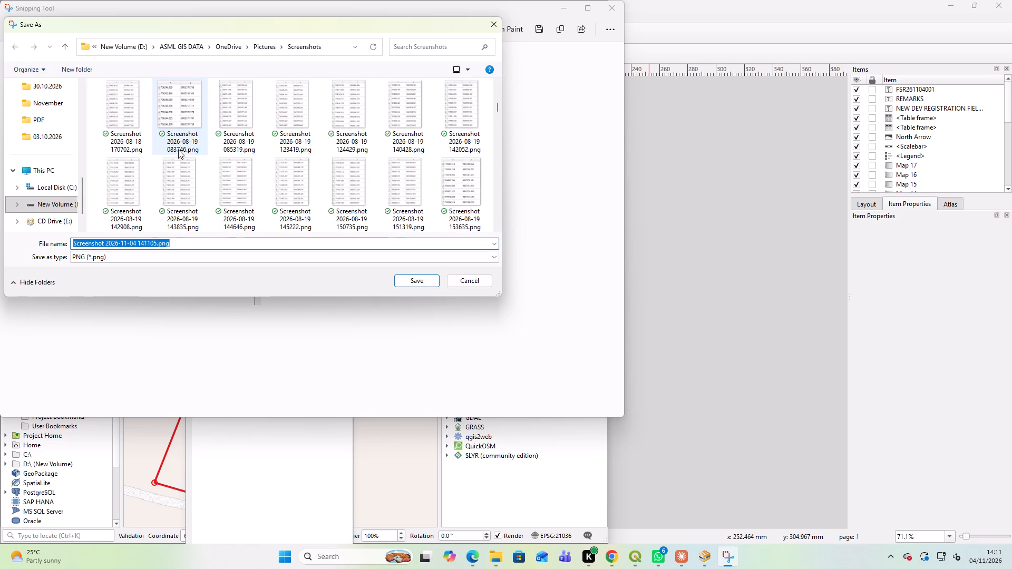
scroll(178, 150, up, 18)
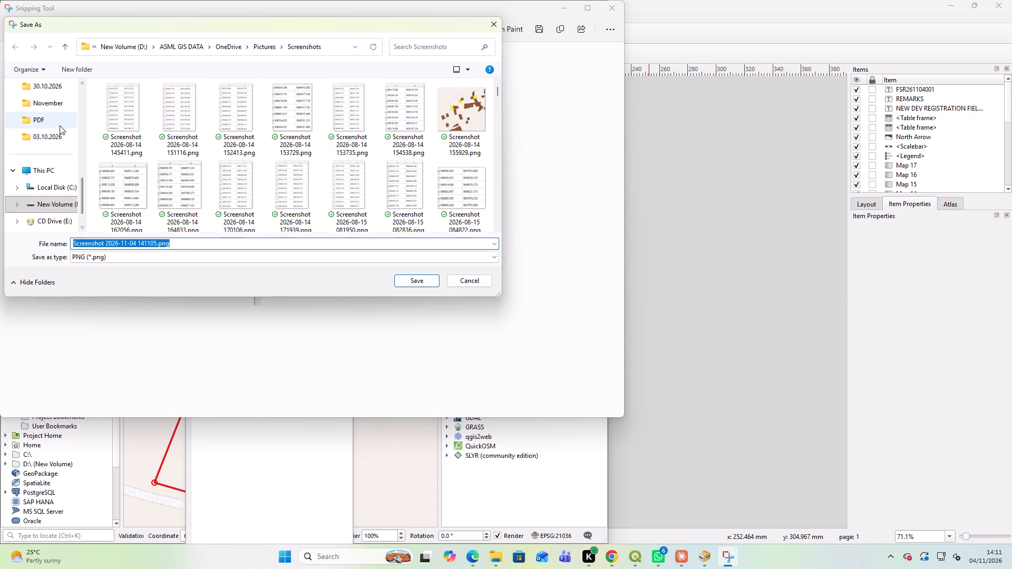
click(55, 201)
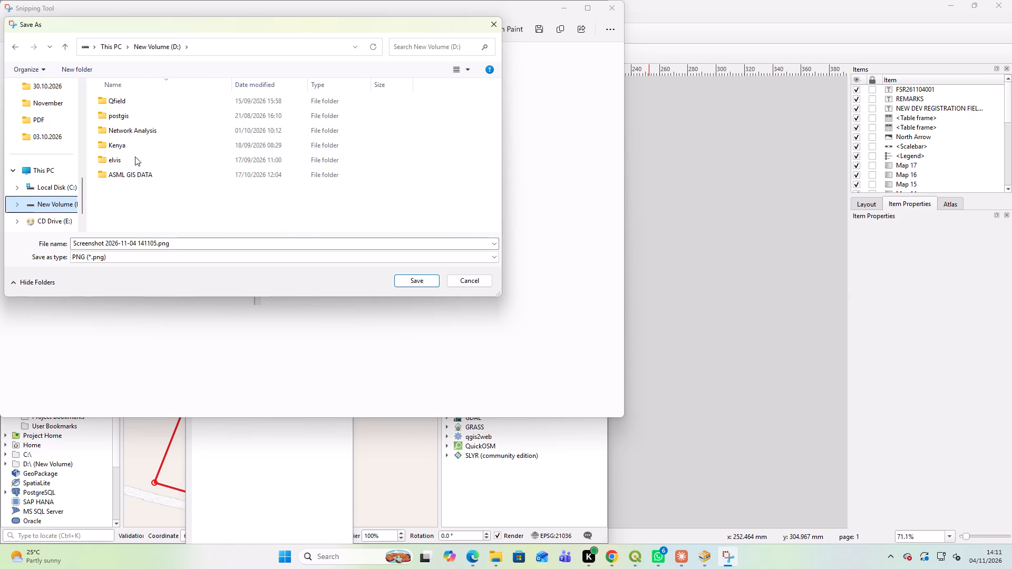
double_click(139, 173)
scroll(142, 181, down, 3)
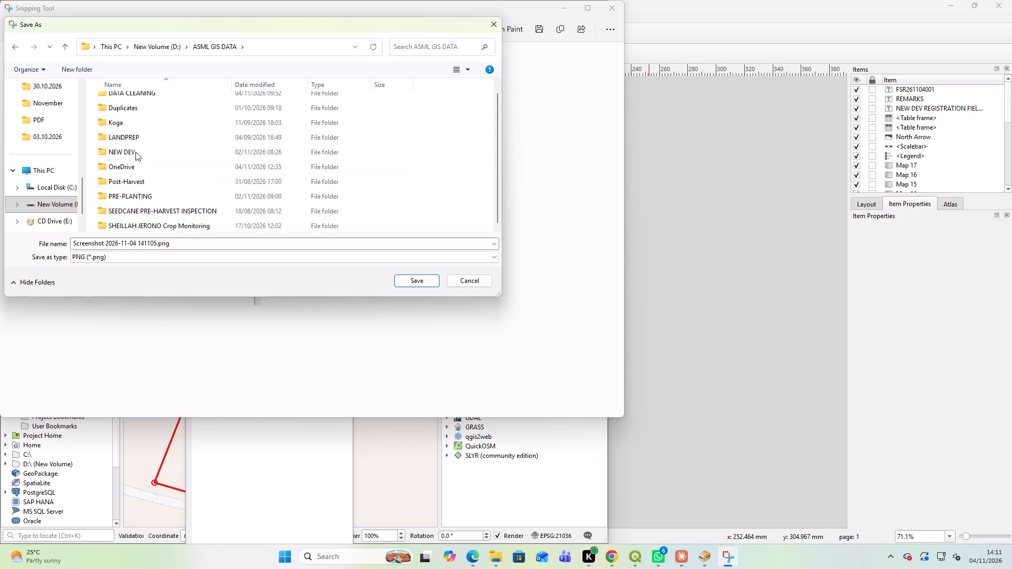
double_click(135, 152)
double_click(129, 110)
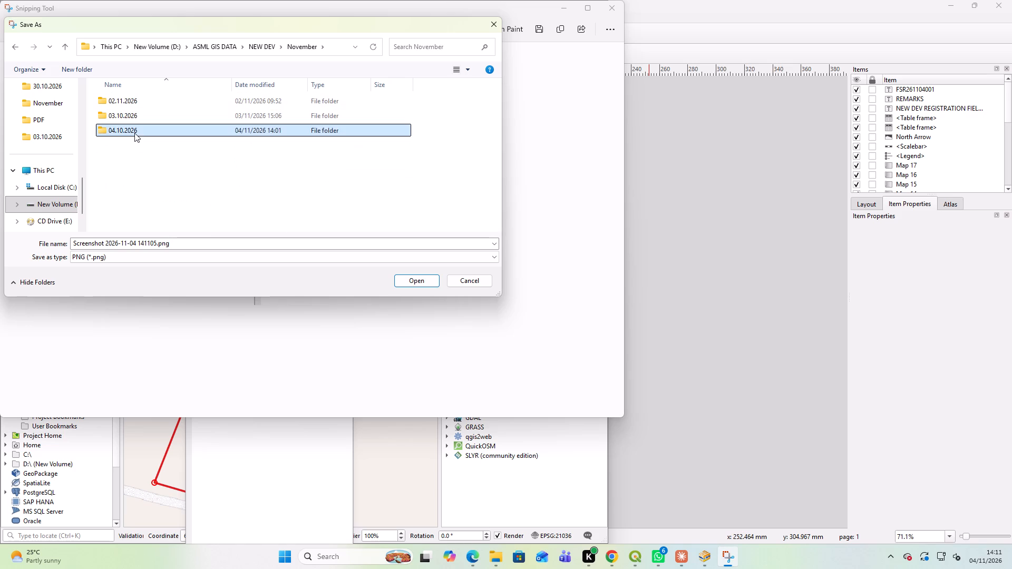
double_click(134, 133)
click(408, 279)
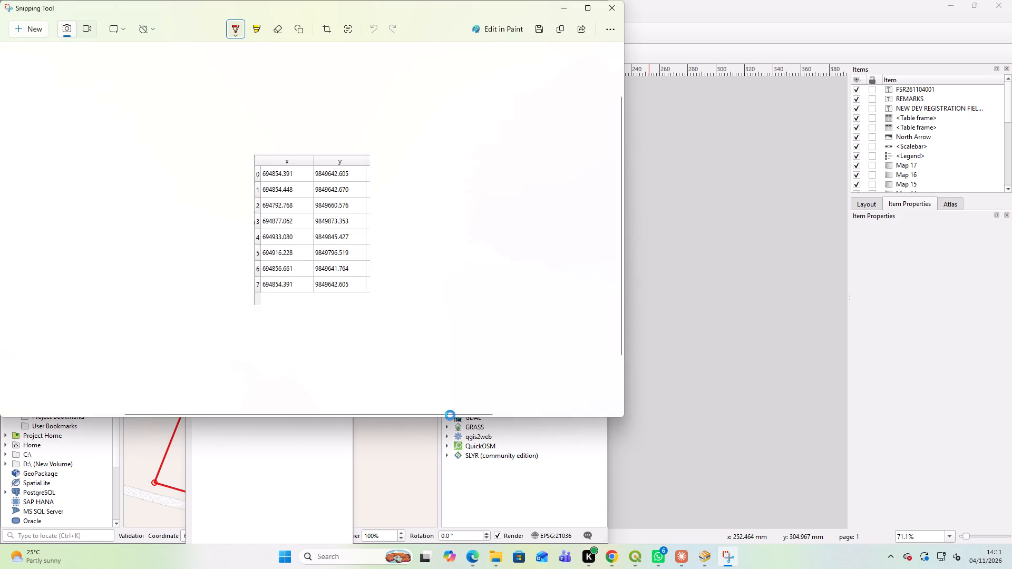
From File Explorer's NEW DEV > November > 04.10.2026 folder, place the saved screenshot in the FSR layout below the map.
click(497, 560)
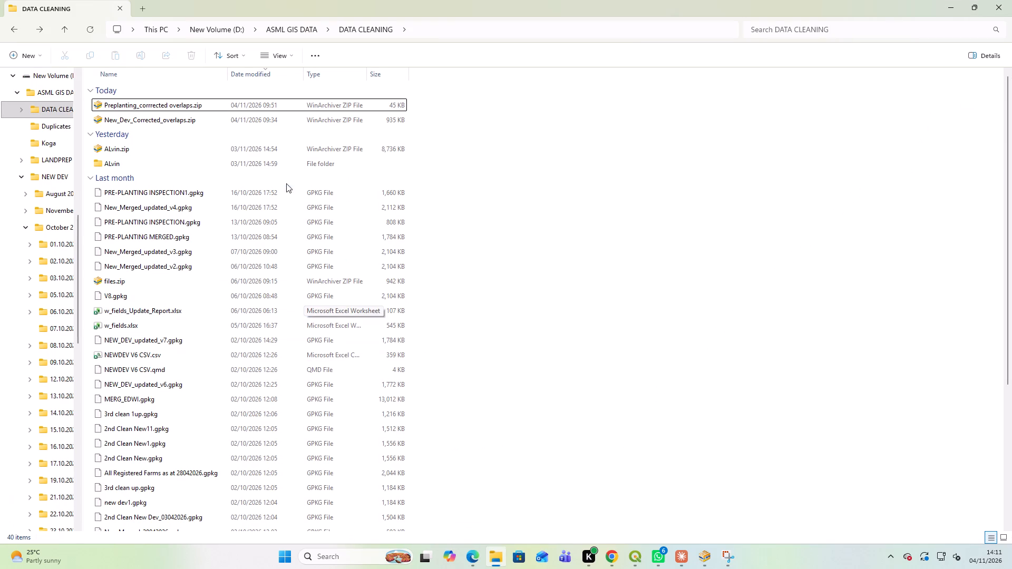
click(602, 207)
click(56, 179)
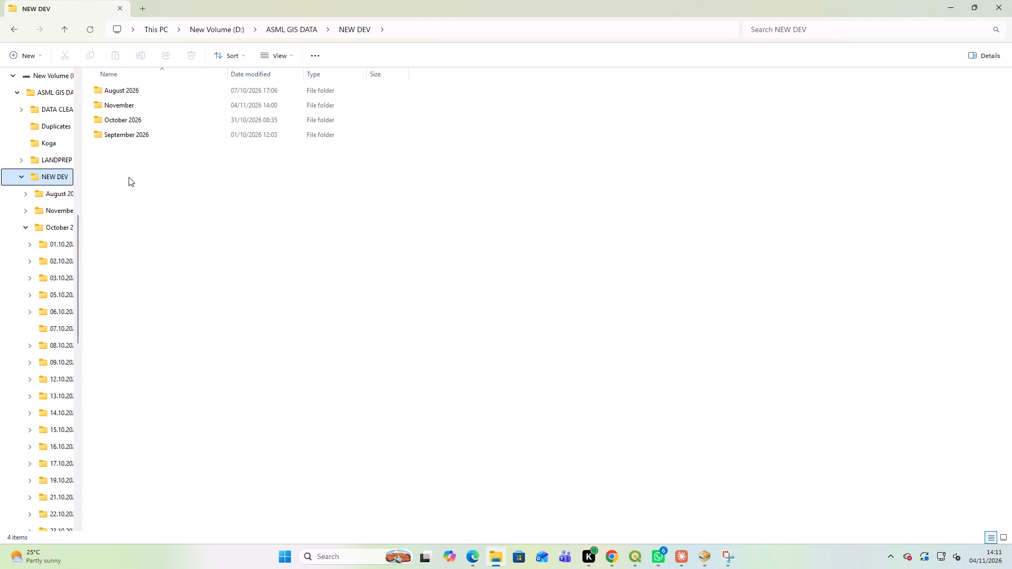
triple_click(135, 110)
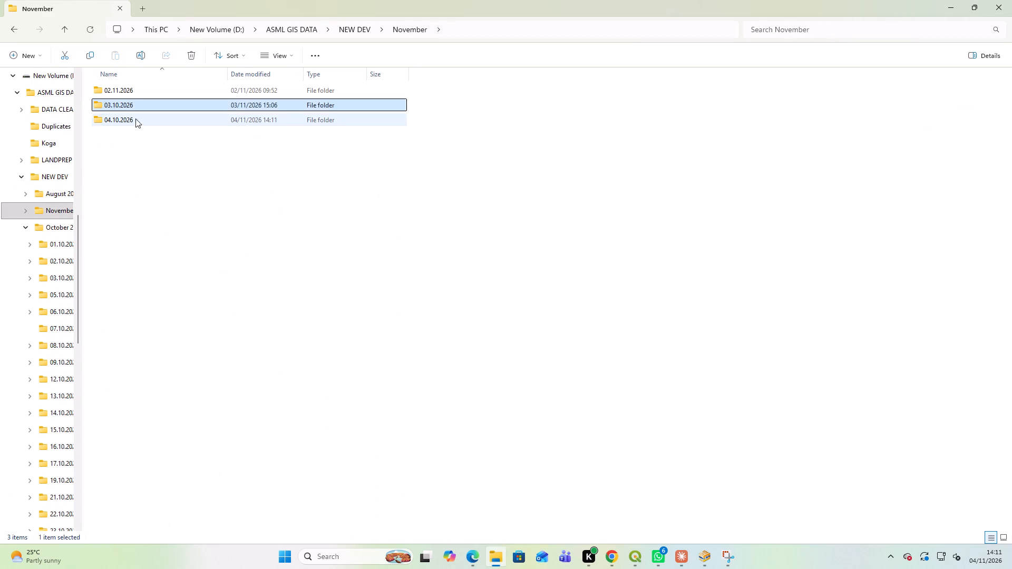
double_click(134, 125)
click(137, 135)
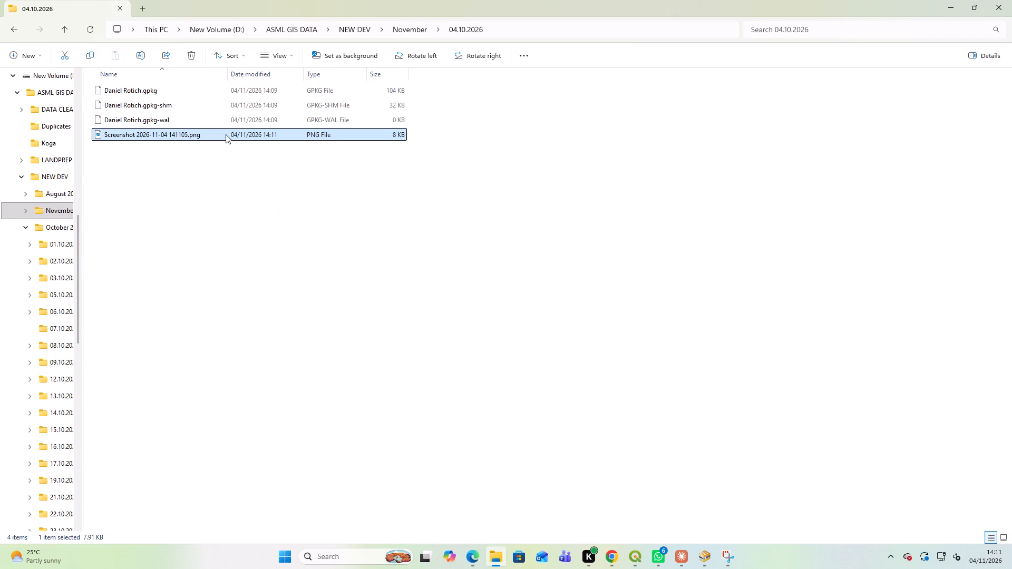
drag(226, 134, 635, 553)
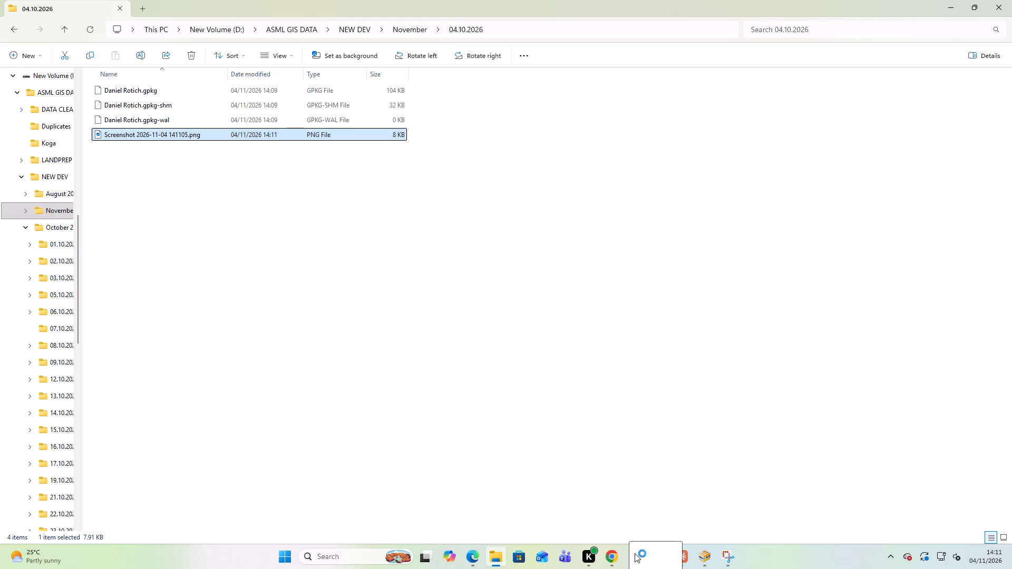
drag(635, 553, 610, 515)
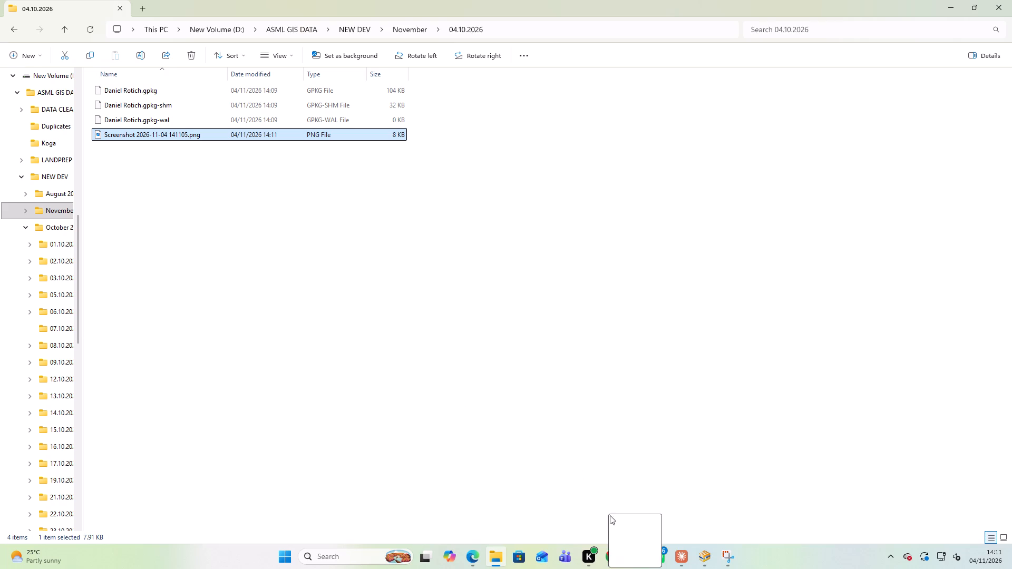
drag(610, 515, 630, 524)
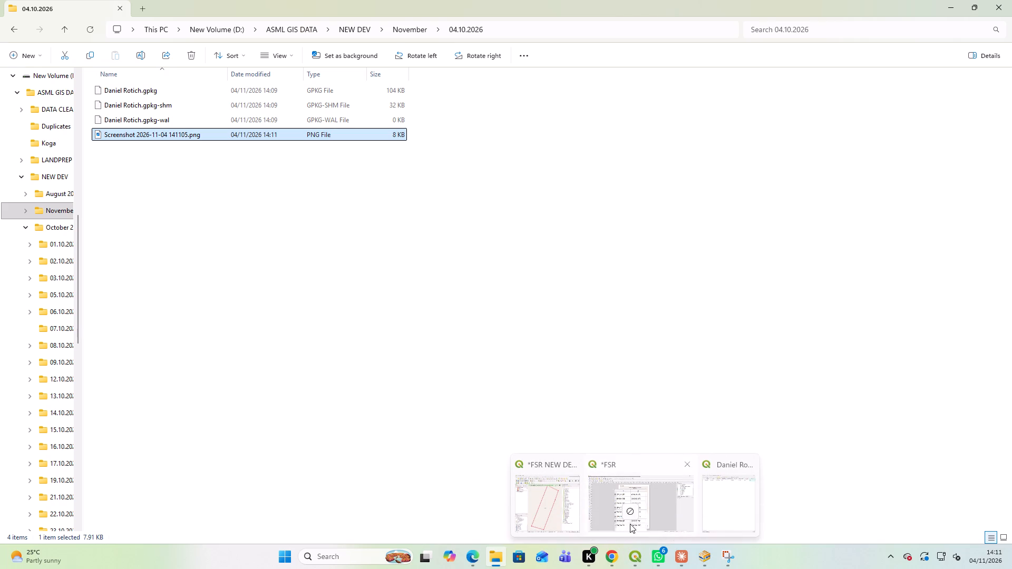
drag(630, 524, 437, 373)
Enlarge the vertex table picture so it spans from just below the map to just above the REMARKS box.
drag(450, 388, 517, 426)
drag(426, 359, 408, 355)
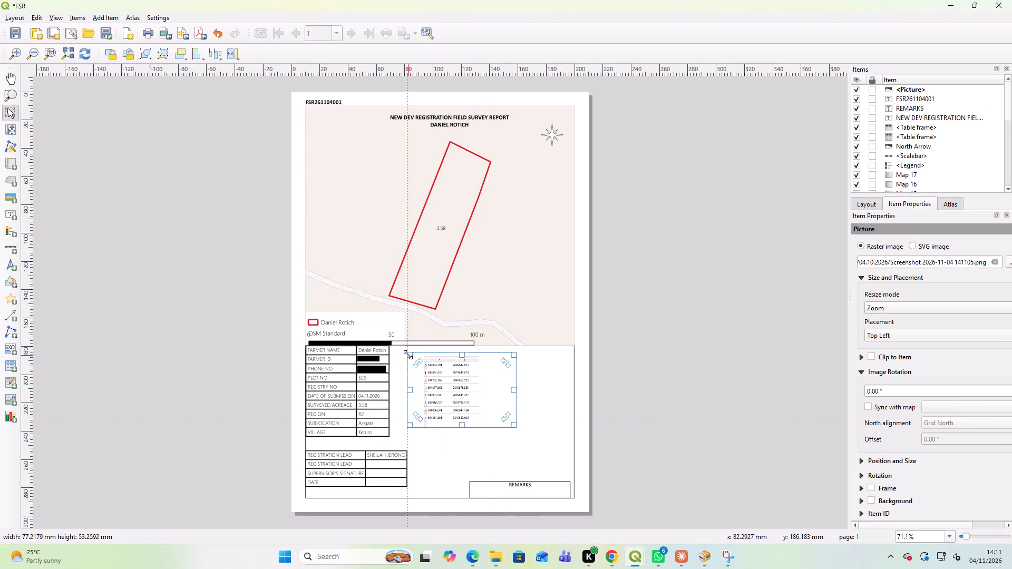
drag(408, 355, 403, 353)
click(529, 419)
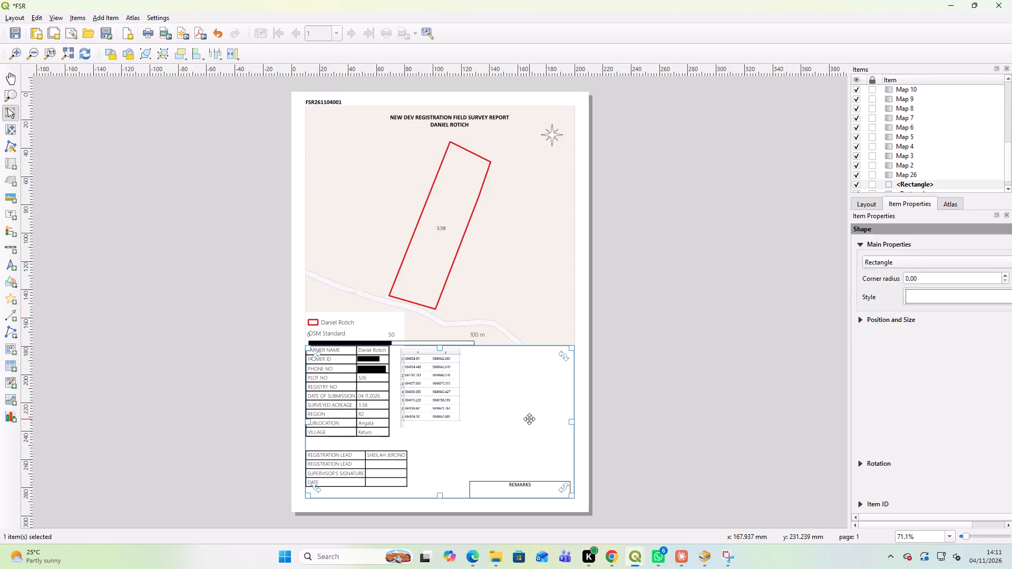
click(433, 407)
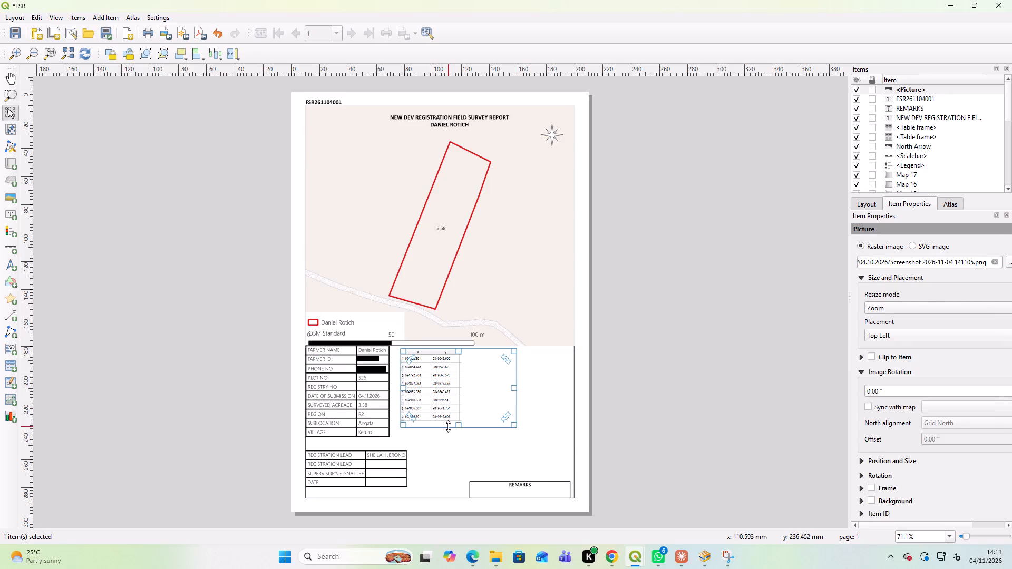
drag(448, 426, 478, 479)
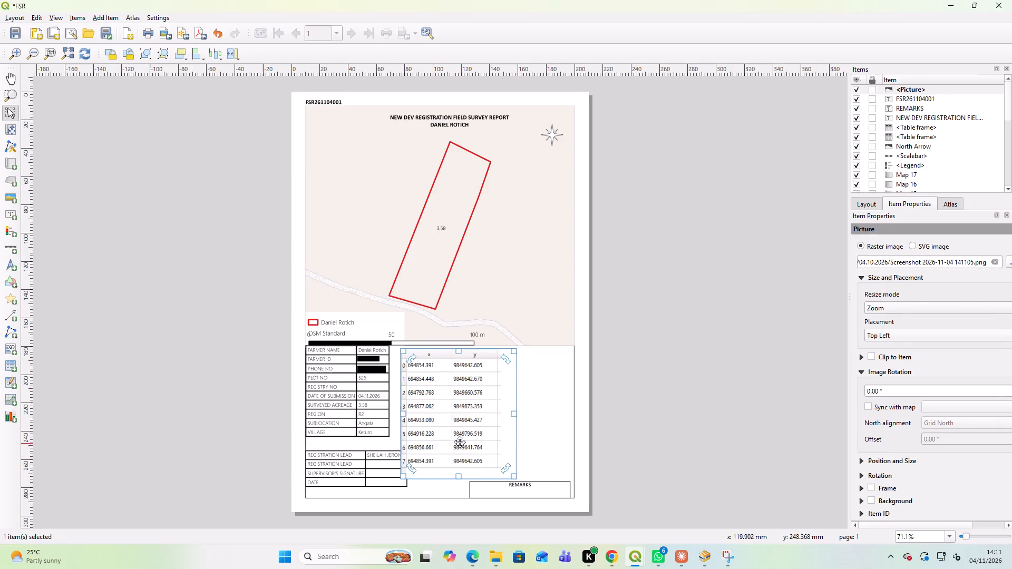
Move the vertex table picture just beside the farmer details and sign-off tables, clear of both and above the REMARKS box.
drag(448, 439, 470, 436)
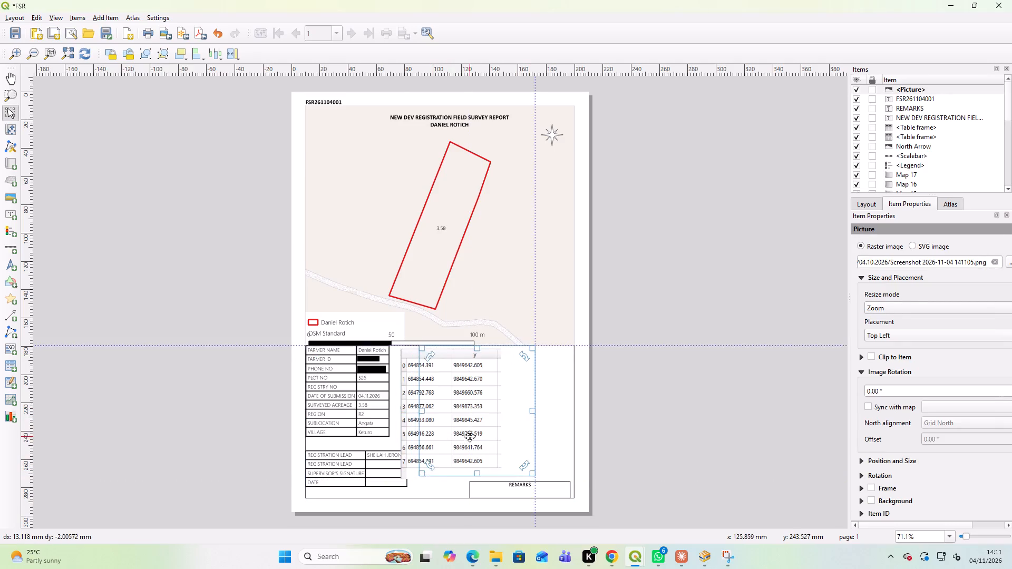
drag(470, 436, 484, 437)
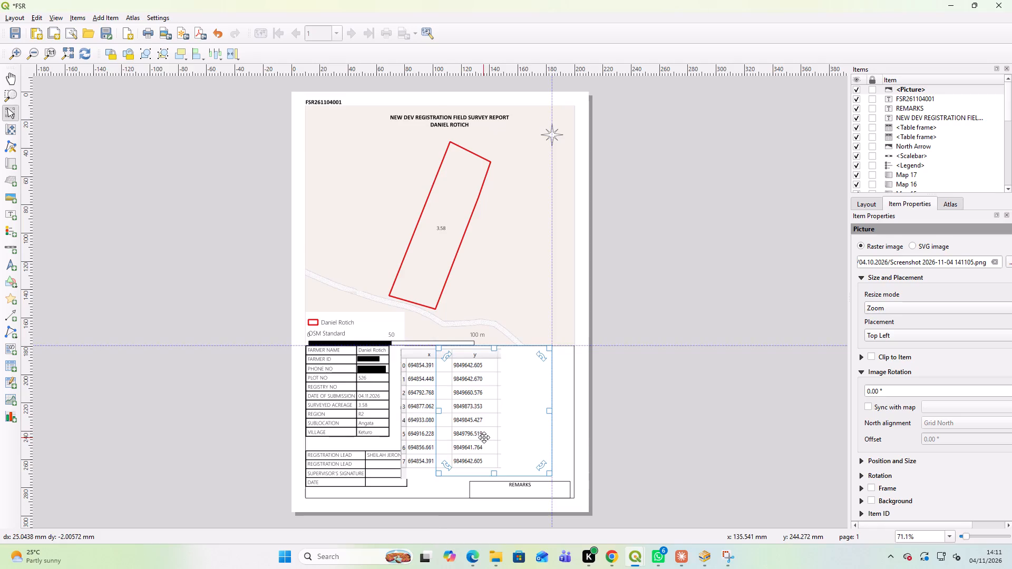
drag(484, 437, 498, 439)
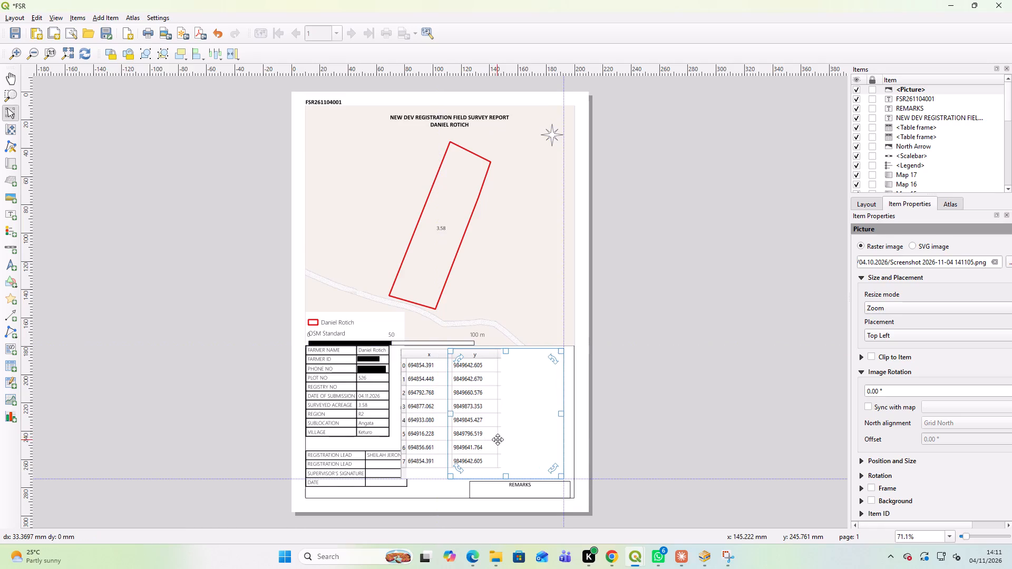
drag(498, 439, 503, 439)
click(581, 366)
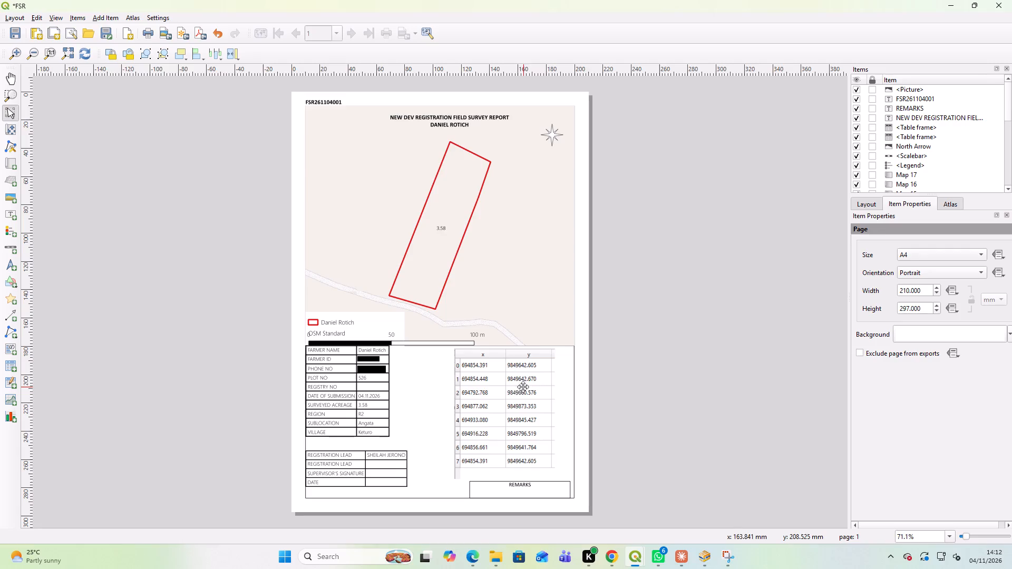
click(485, 400)
drag(502, 401, 469, 402)
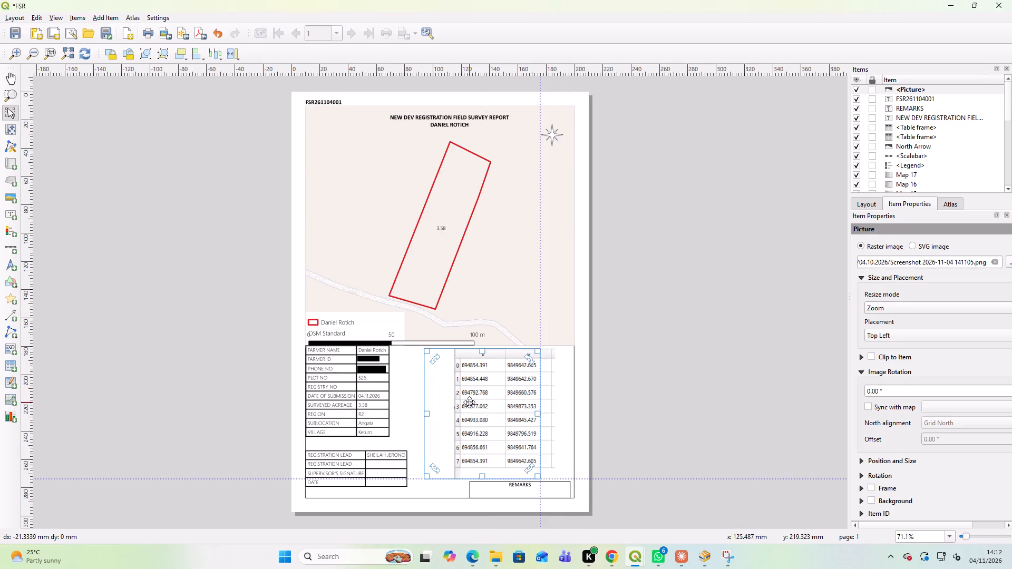
drag(469, 402, 462, 403)
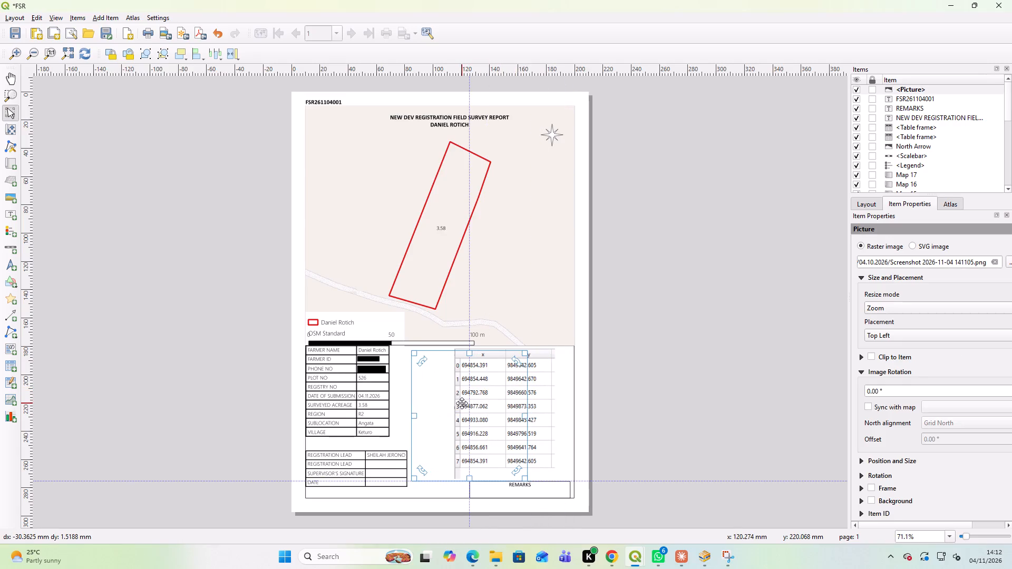
drag(462, 403, 458, 399)
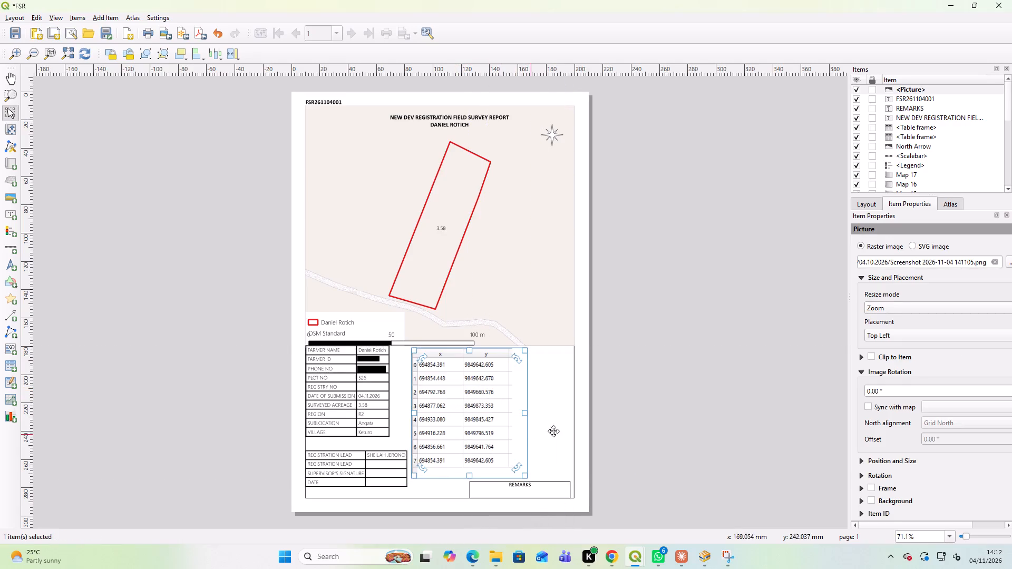
click(577, 419)
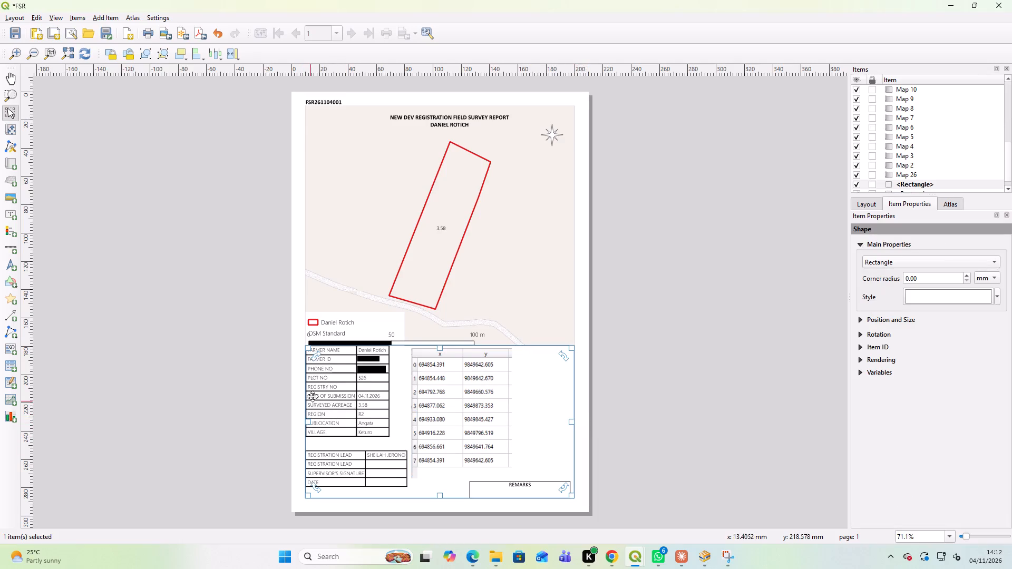
Copy the farmer's first name from the report's title label.
click(453, 121)
triple_click(877, 281)
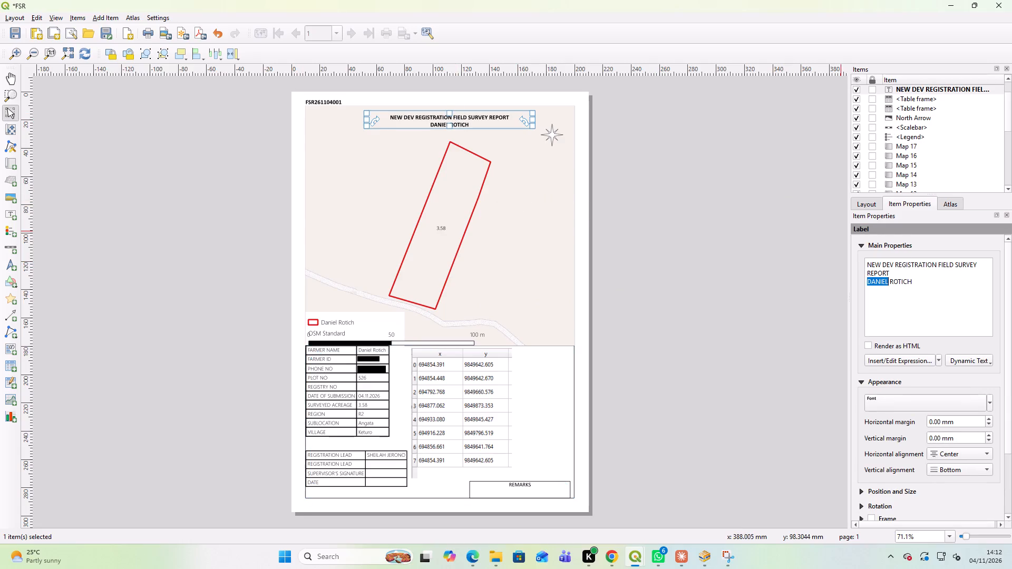
right_click(877, 281)
click(899, 331)
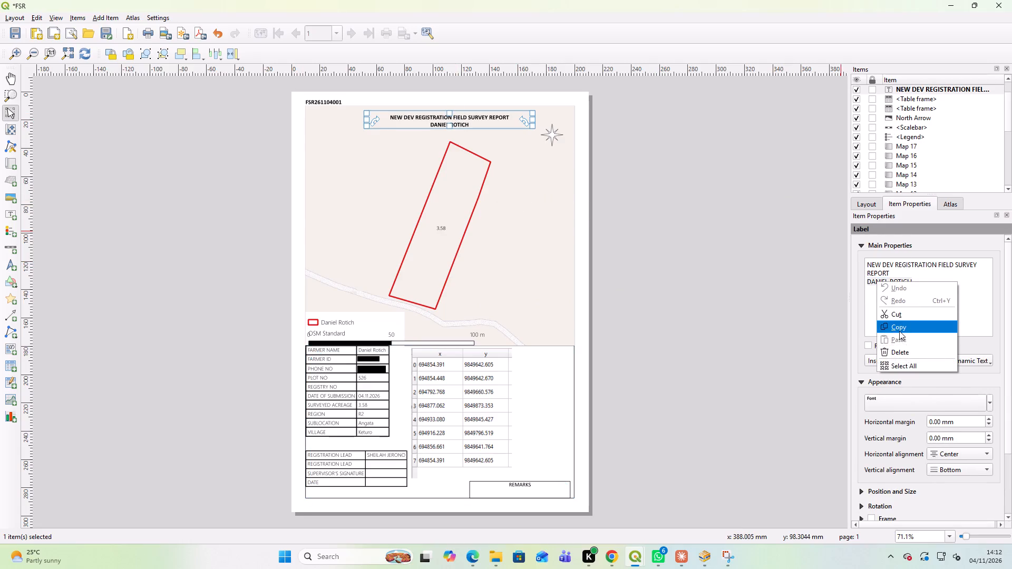
click(581, 203)
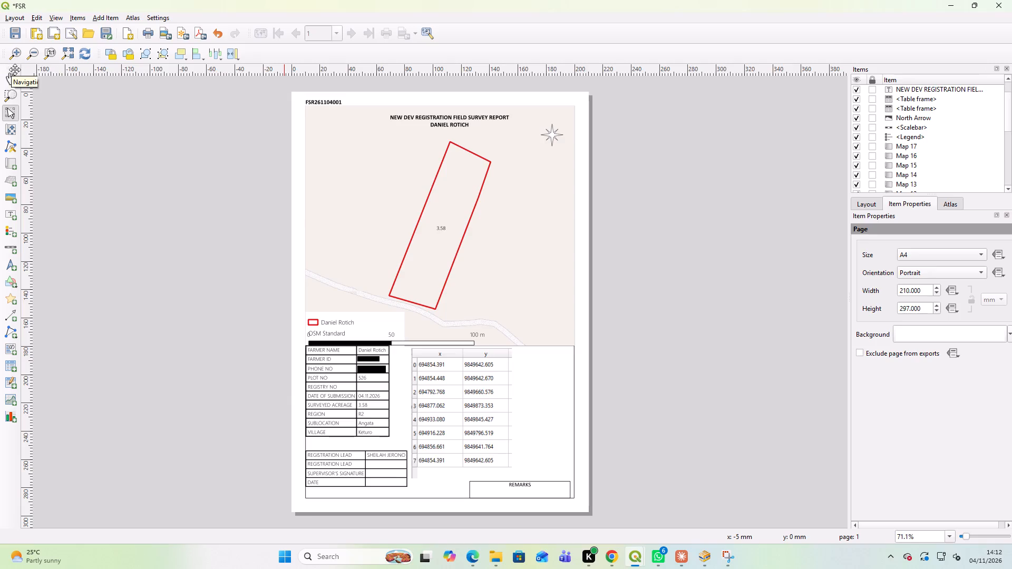
Switch to Chrome and check the farmer's row in the Missing Surveys sheet of GIS REGISTRATION POLYGONS.
click(616, 557)
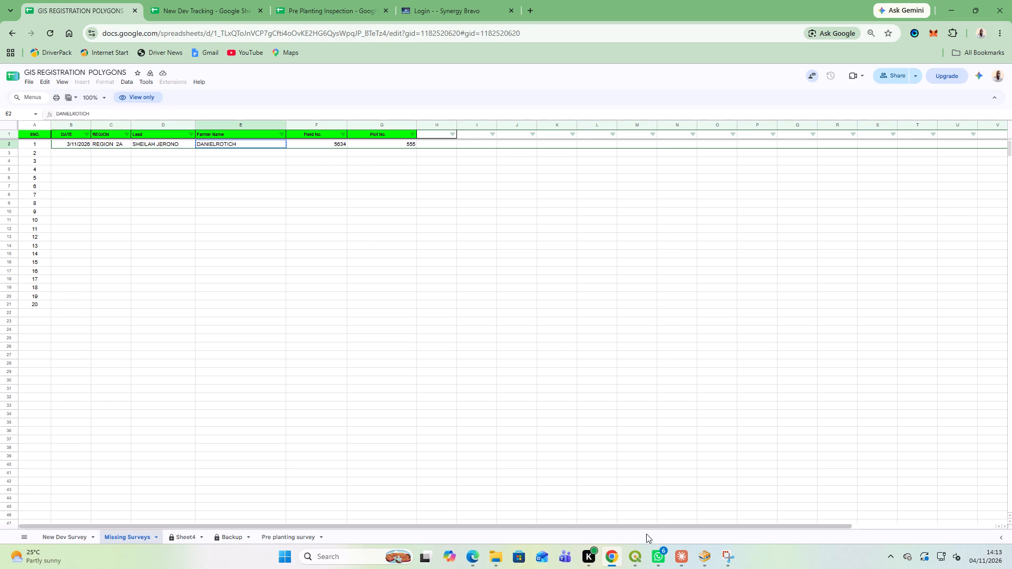
Return to the FSR NEW DEVS project in QGIS and make the QFIELD layer visible on the map.
click(722, 490)
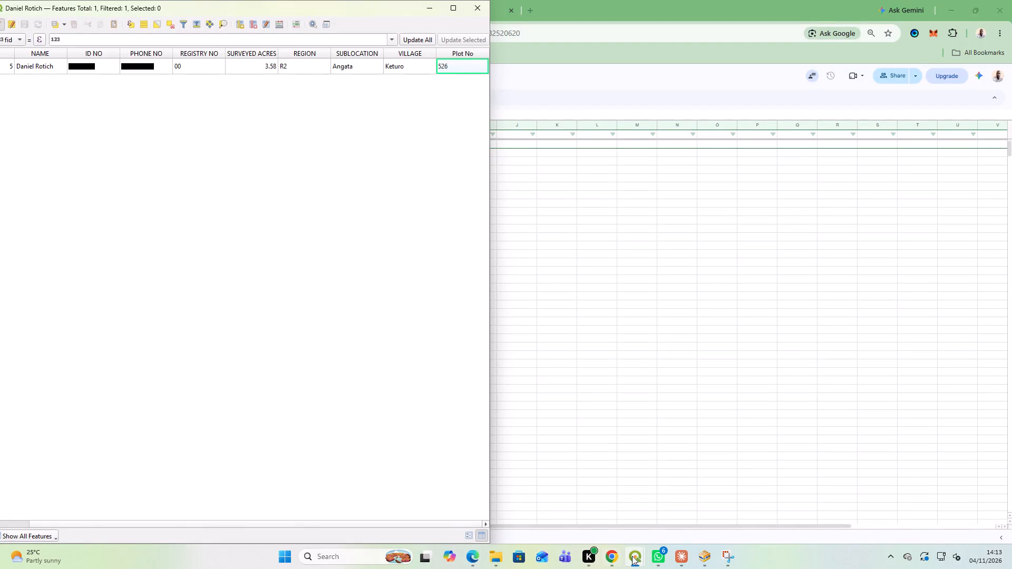
click(632, 556)
click(551, 504)
click(0, 190)
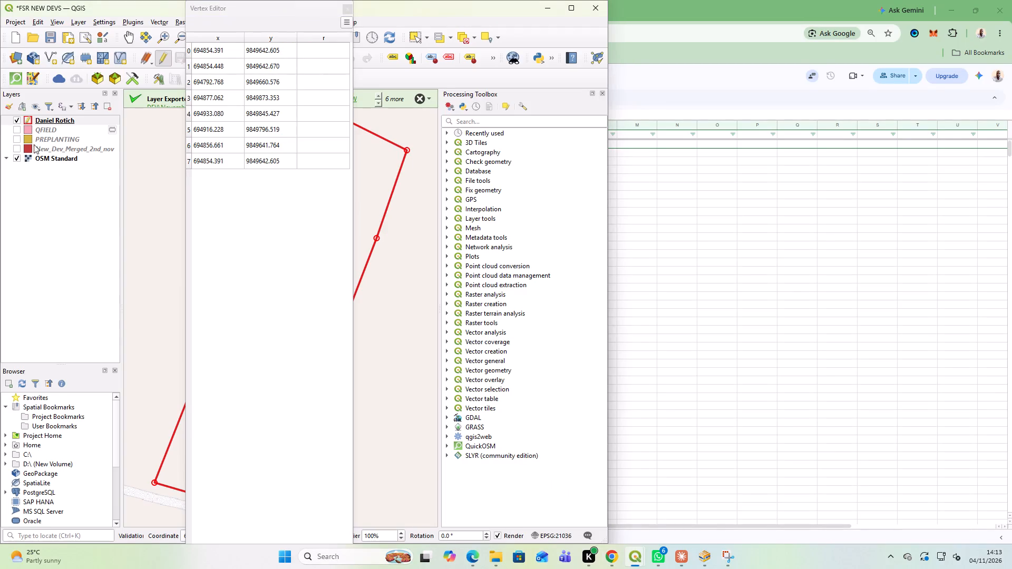
click(48, 131)
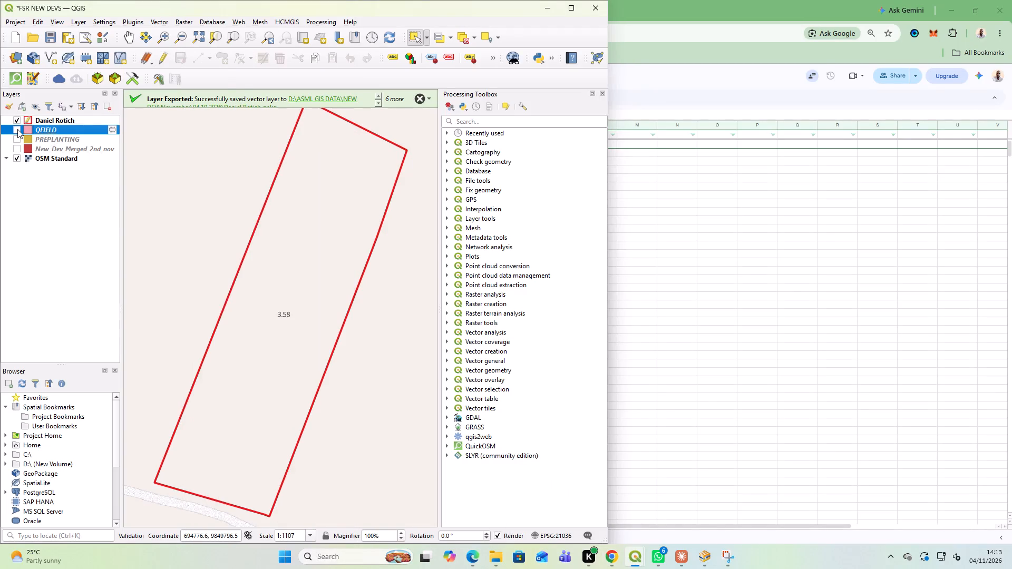
click(17, 129)
Open the QFIELD layer's attribute table and sort its records by NAME in ascending order.
right_click(46, 132)
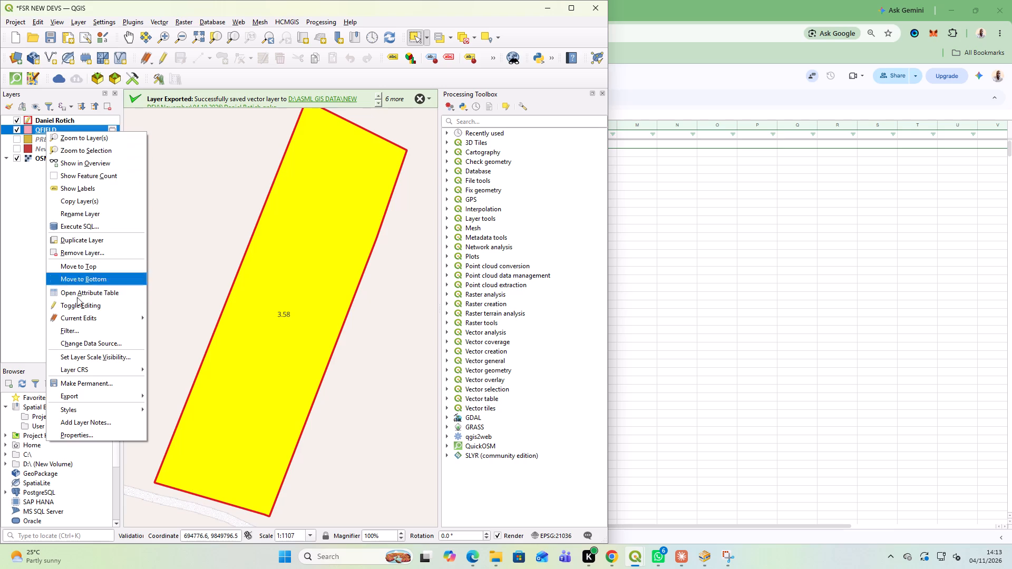
click(86, 286)
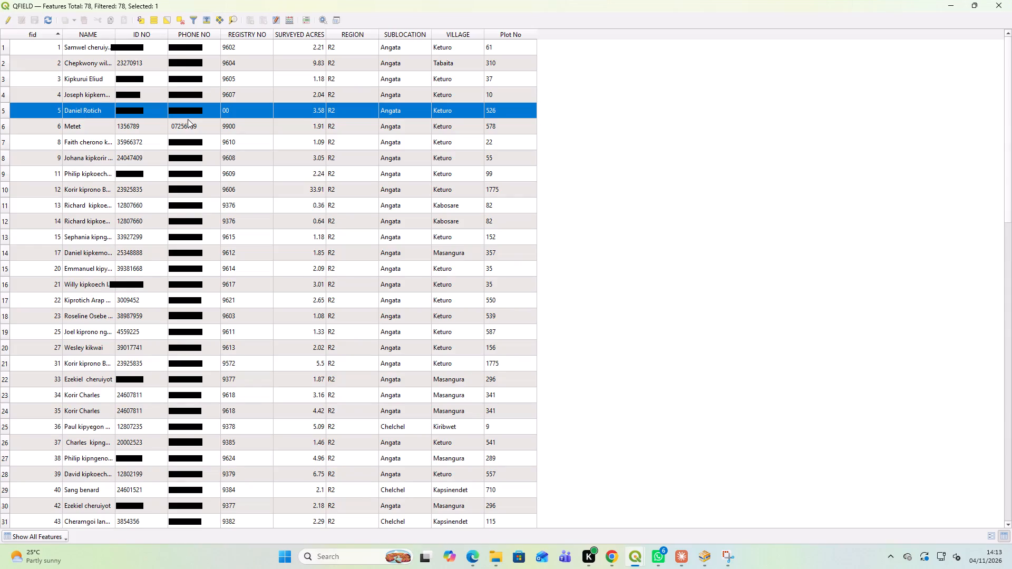
click(88, 35)
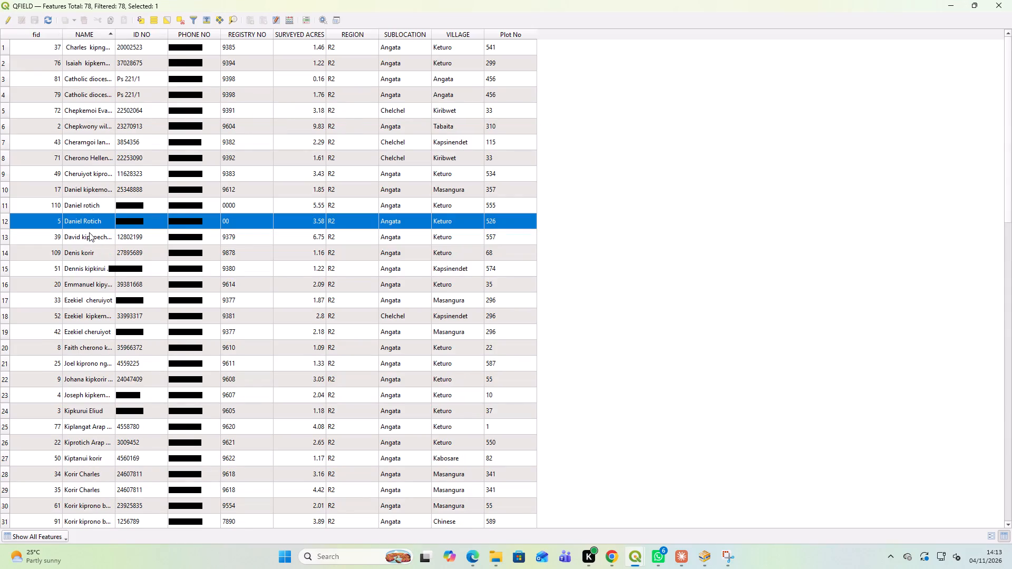
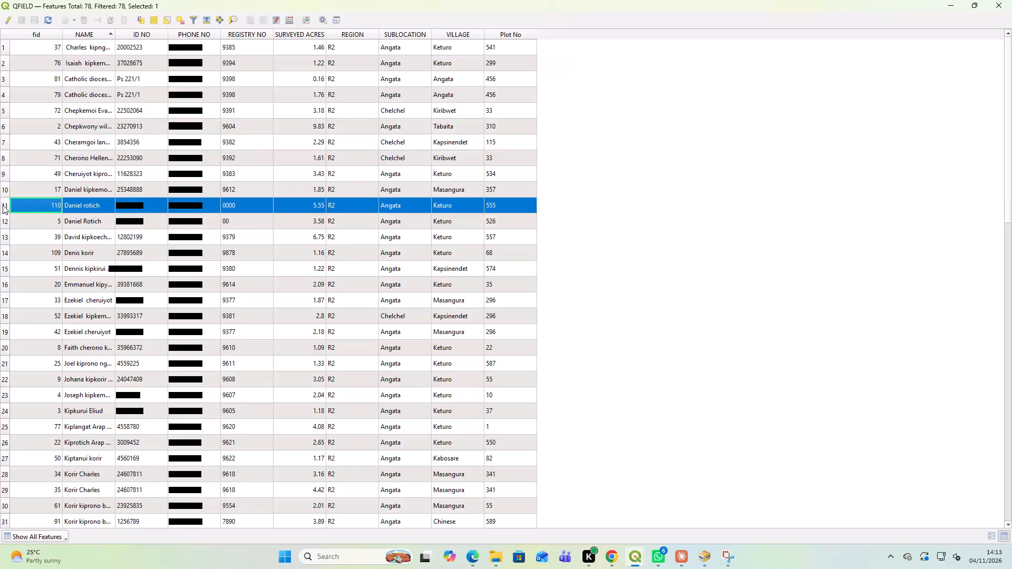
Export the selected plot 555 feature of QFIELD as a GeoPackage in the 04.10.2026 folder, adding _555 to the farmer's file name and clearing the layer name.
click(229, 23)
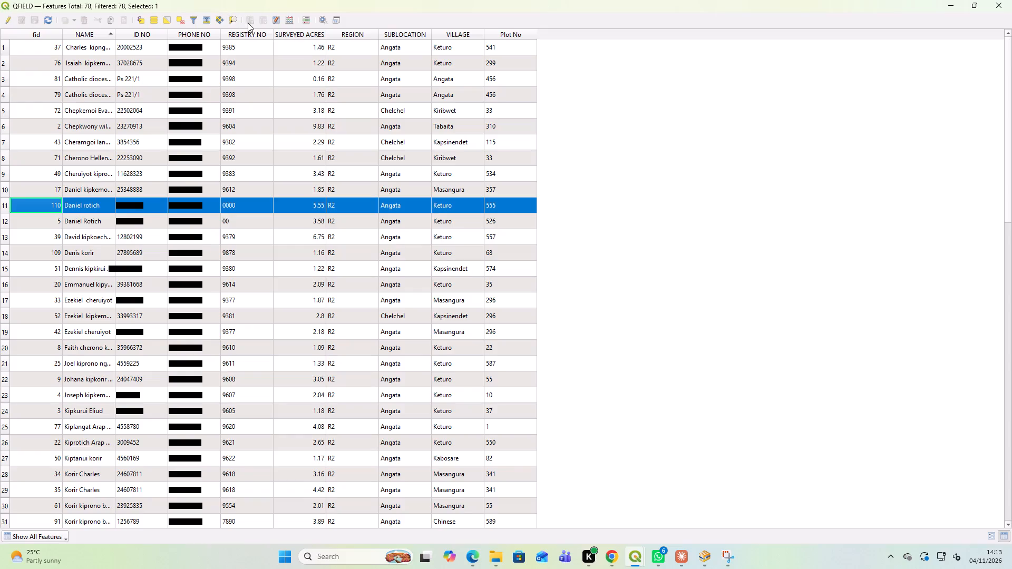
click(950, 2)
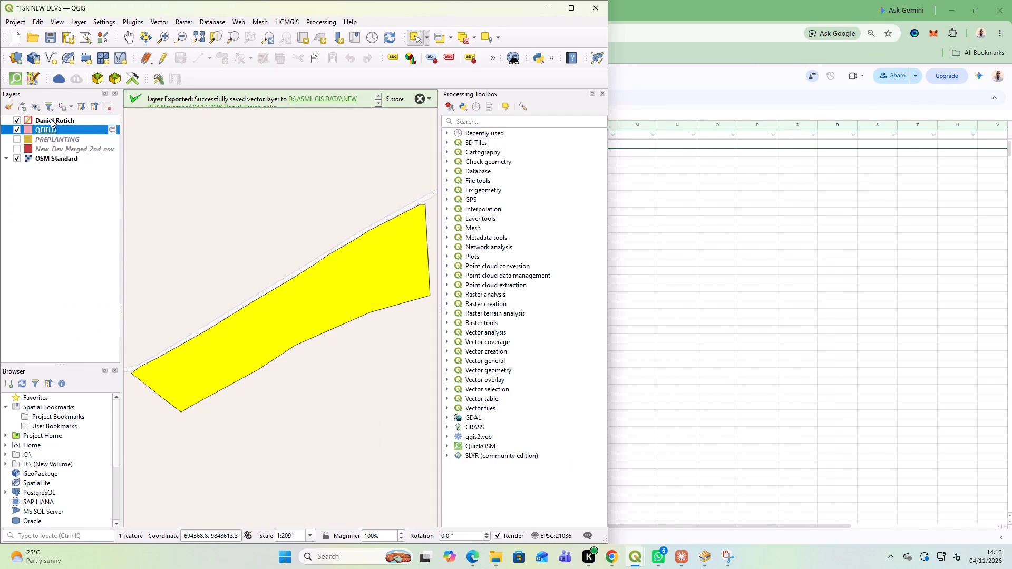
click(578, 11)
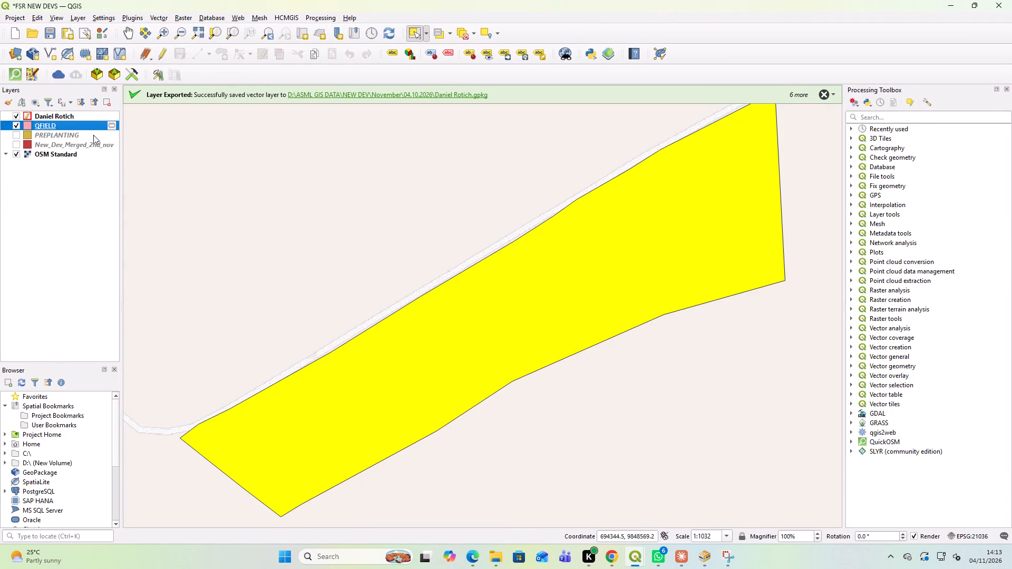
right_click(47, 129)
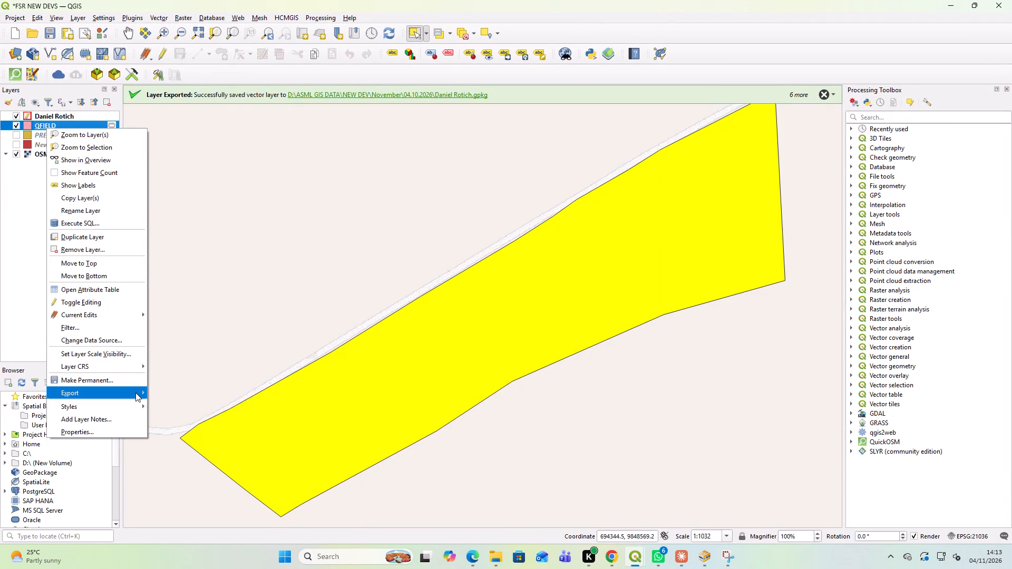
click(215, 410)
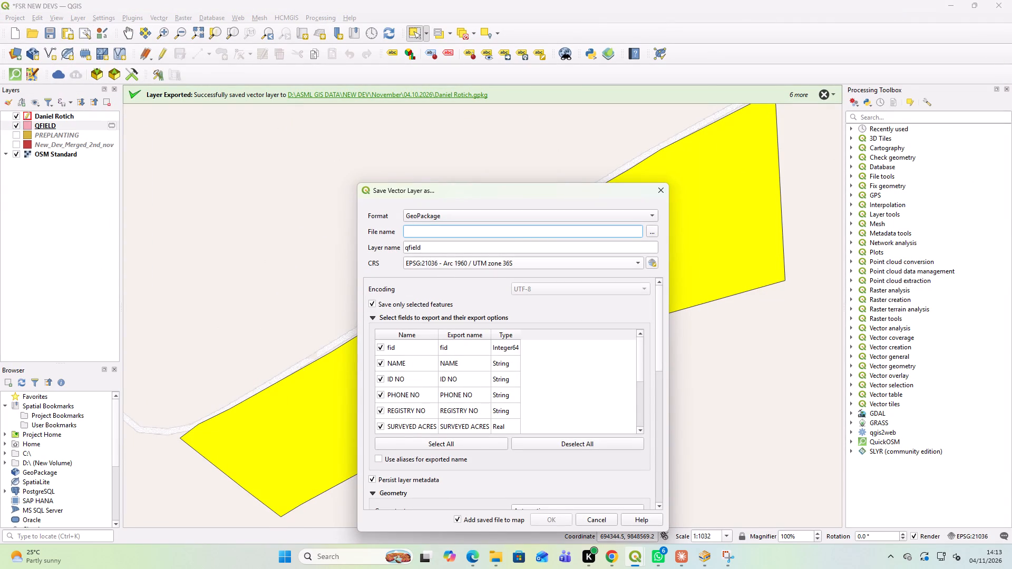
click(650, 230)
click(493, 288)
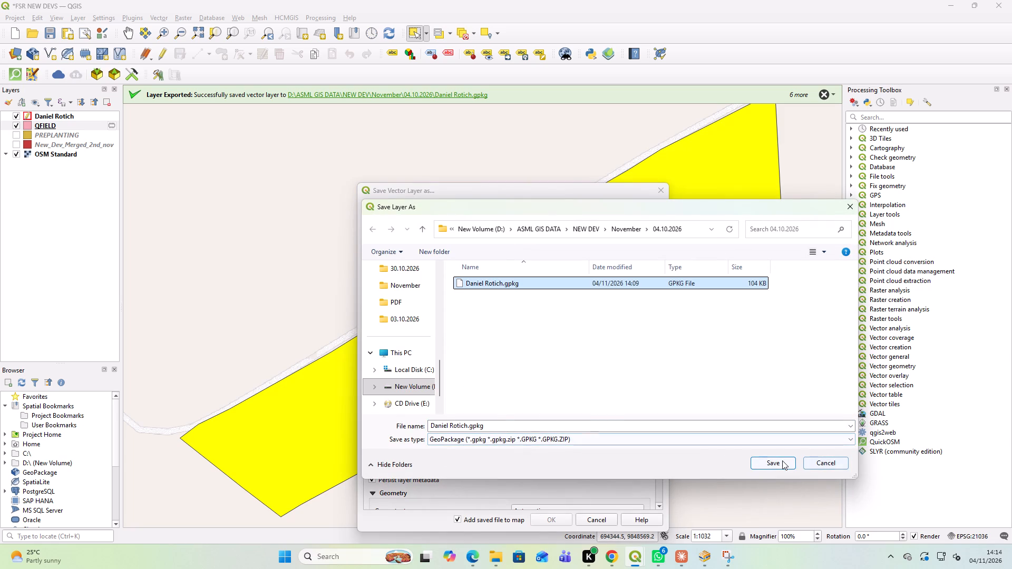
click(523, 417)
click(469, 425)
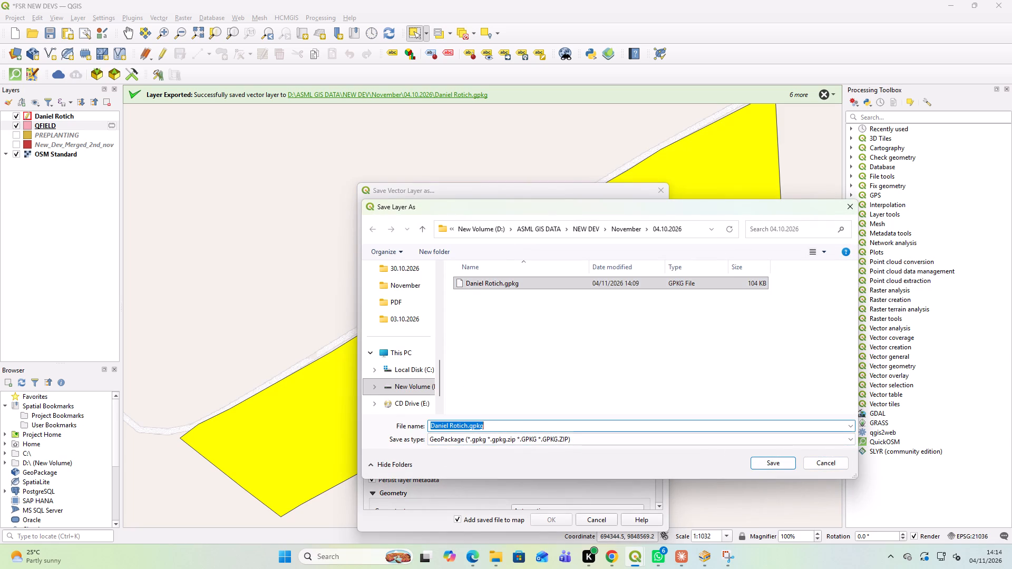
click(467, 425)
key(shift+underscore)
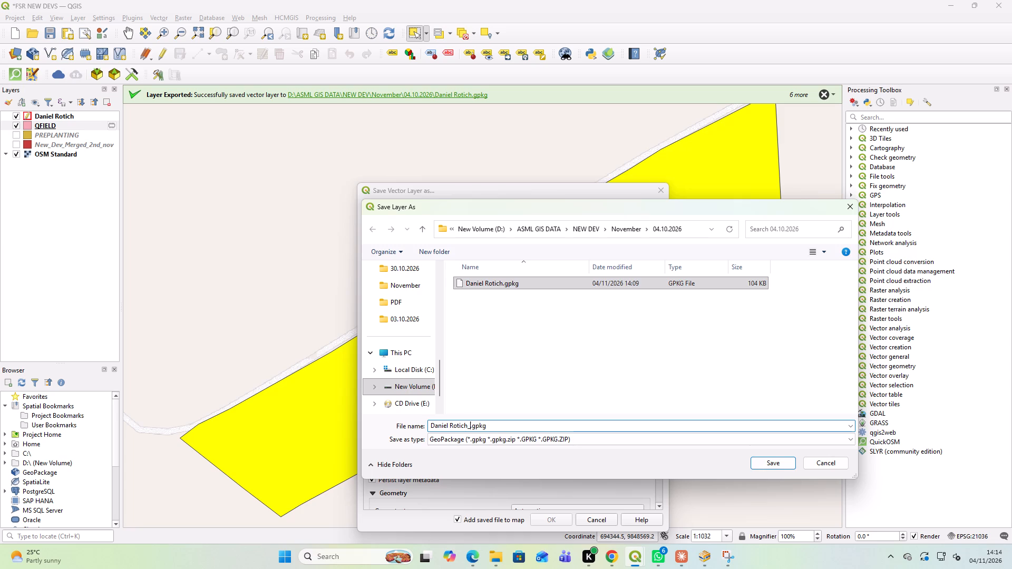
text(555)
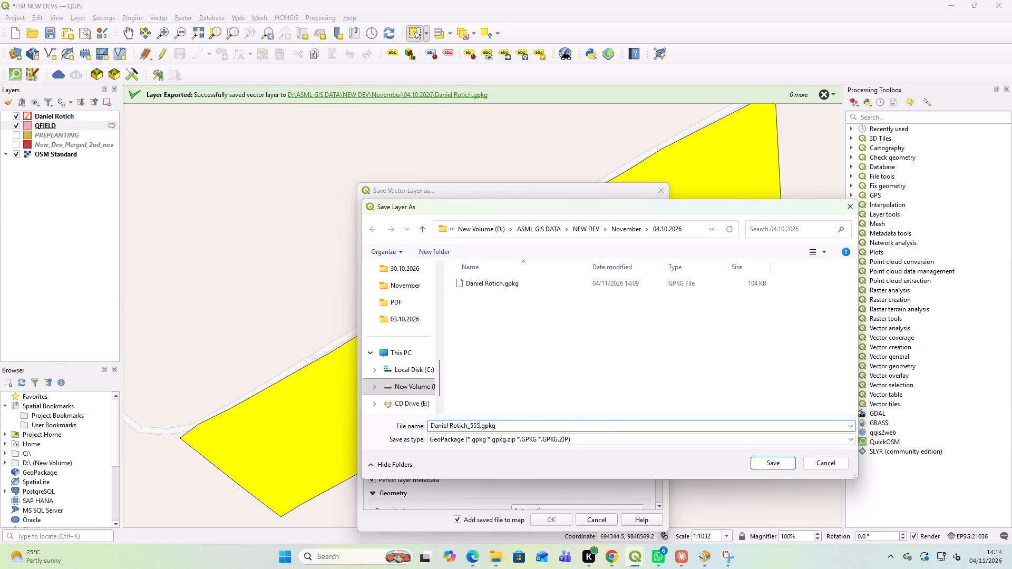
click(764, 457)
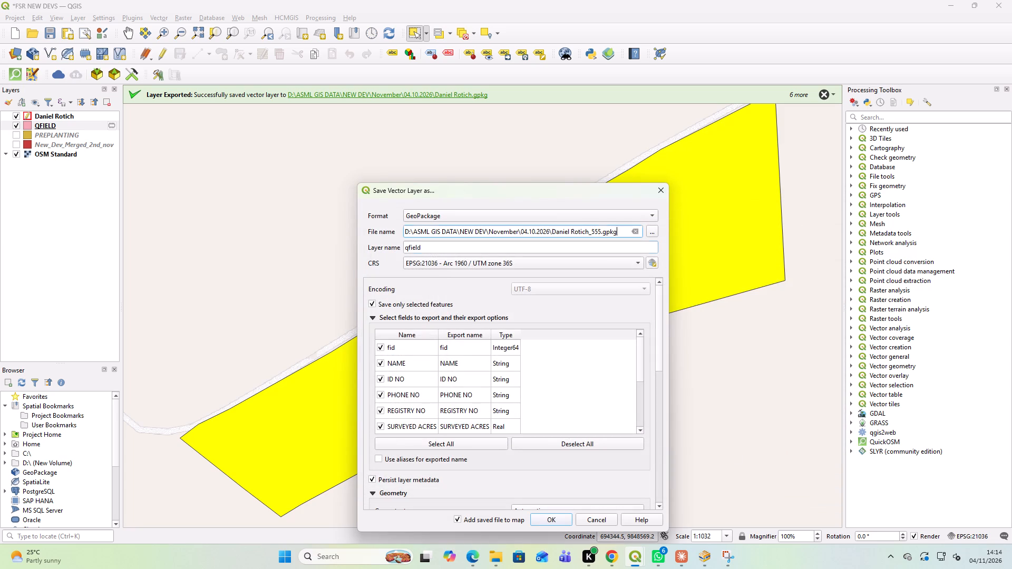
double_click(441, 248)
key(BackSpace)
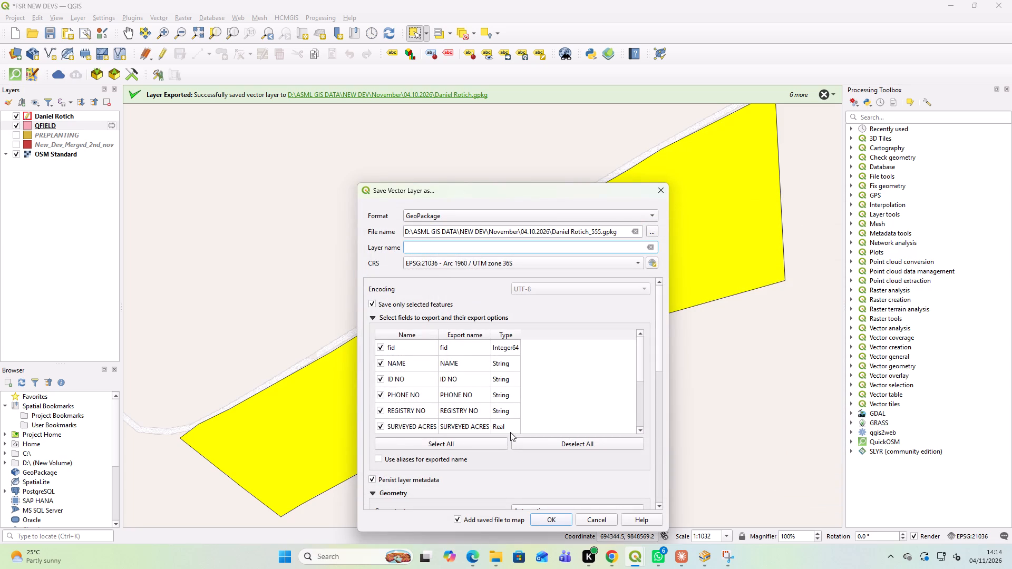
click(552, 520)
Hide the farmer's original layer and check the parcel and farmer details in the FSR layout before returning to the main map.
click(15, 117)
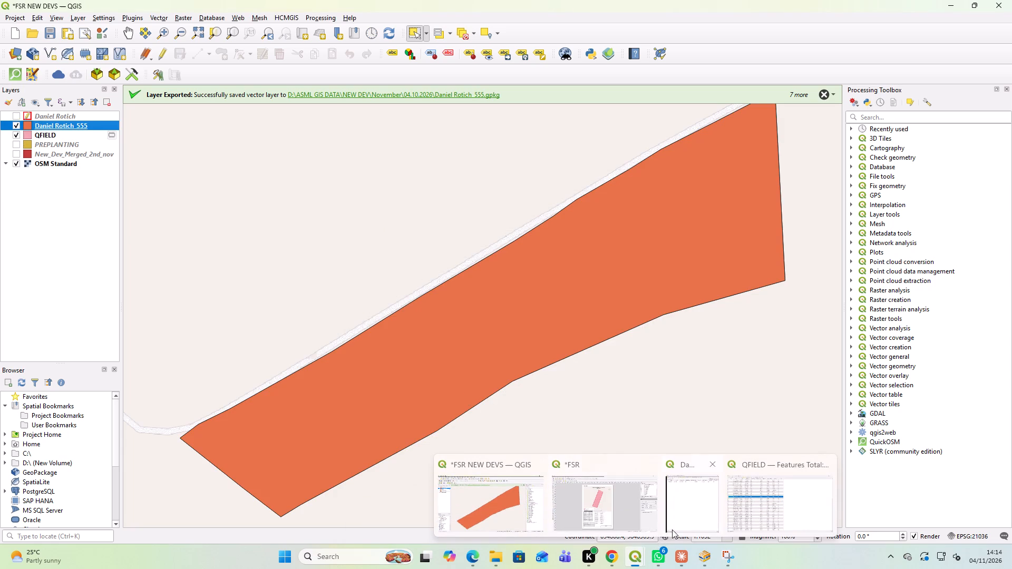
click(637, 515)
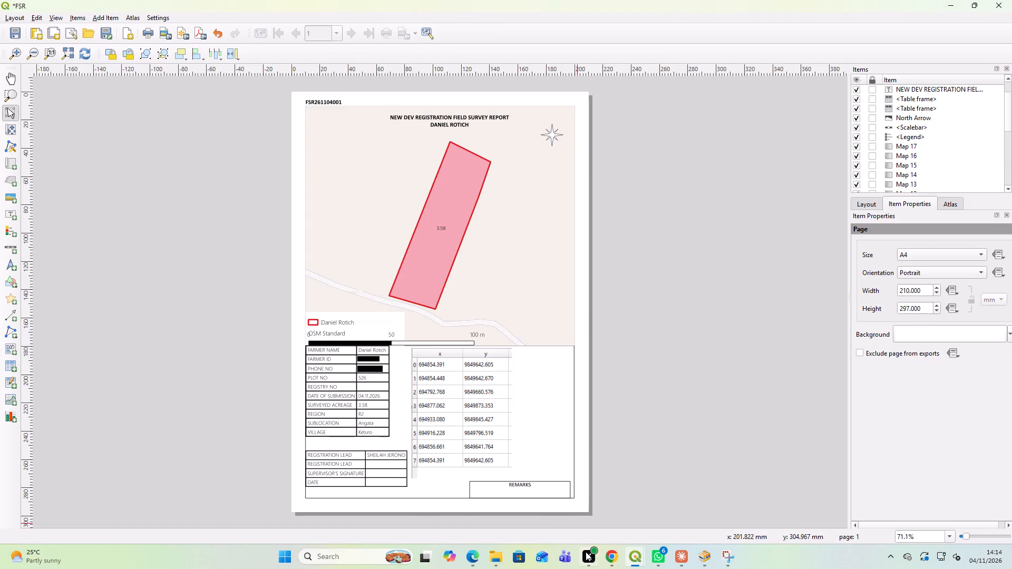
click(577, 514)
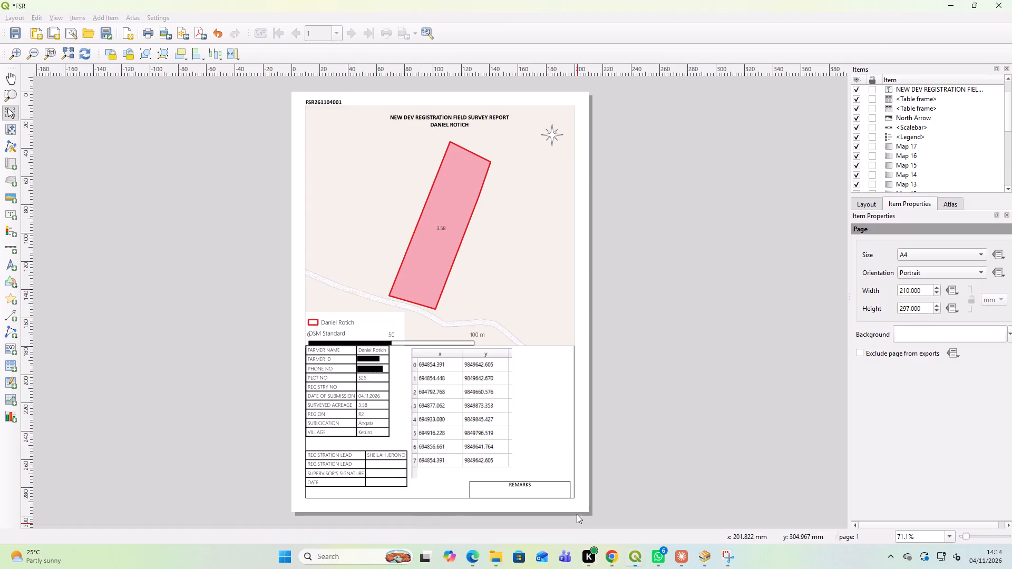
click(486, 509)
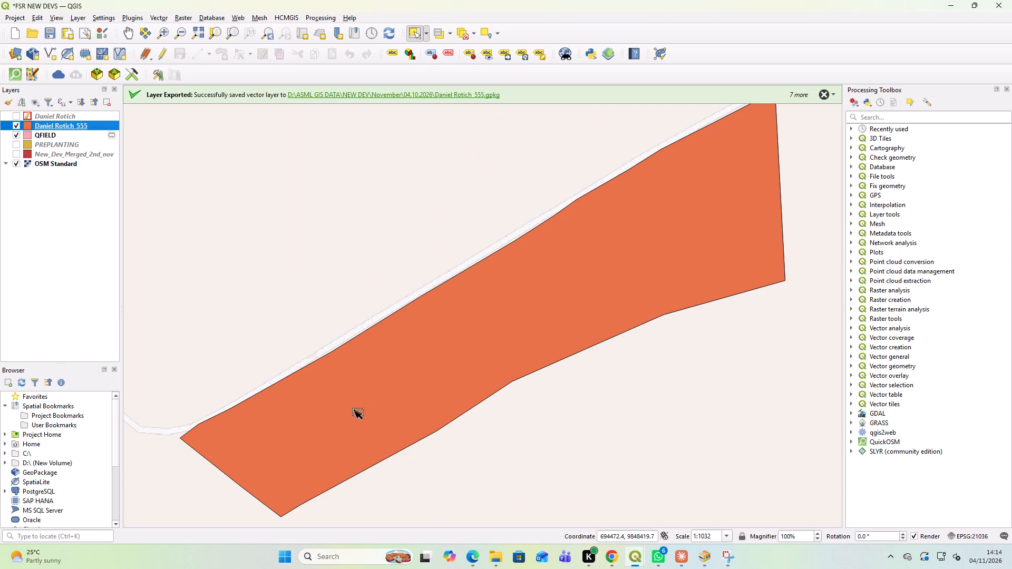
Show the farmer's original layer again and hide the QFIELD layer and the exported _555 layer.
click(14, 118)
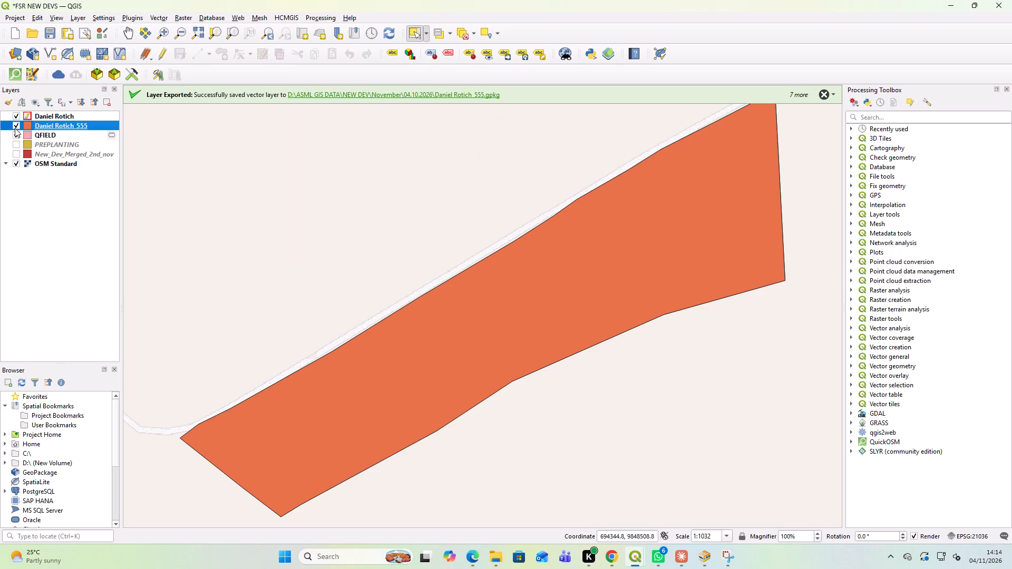
click(16, 133)
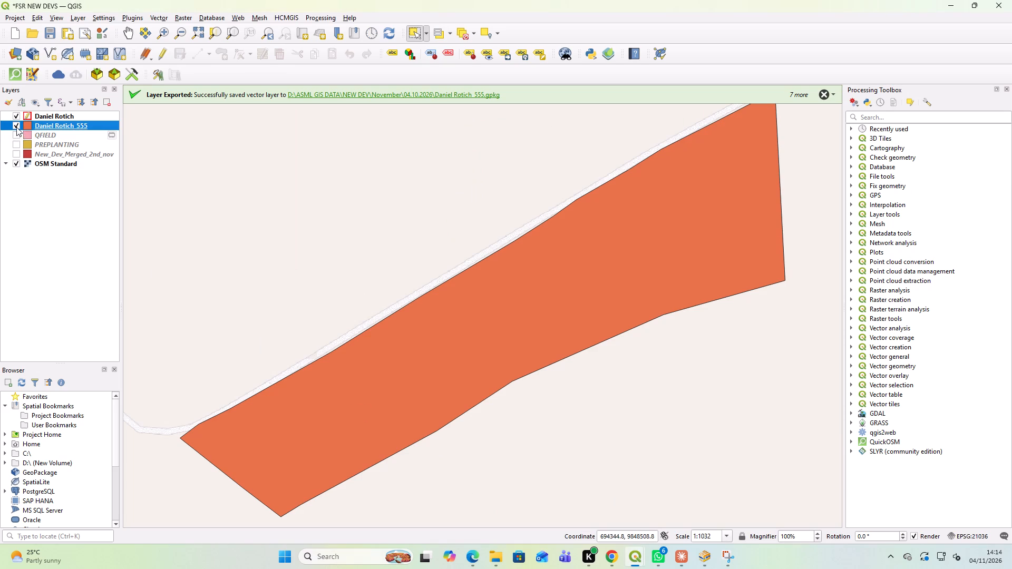
click(16, 127)
Zoom the map to the farmer's original layer and turn off its editing mode.
click(38, 114)
right_click(38, 114)
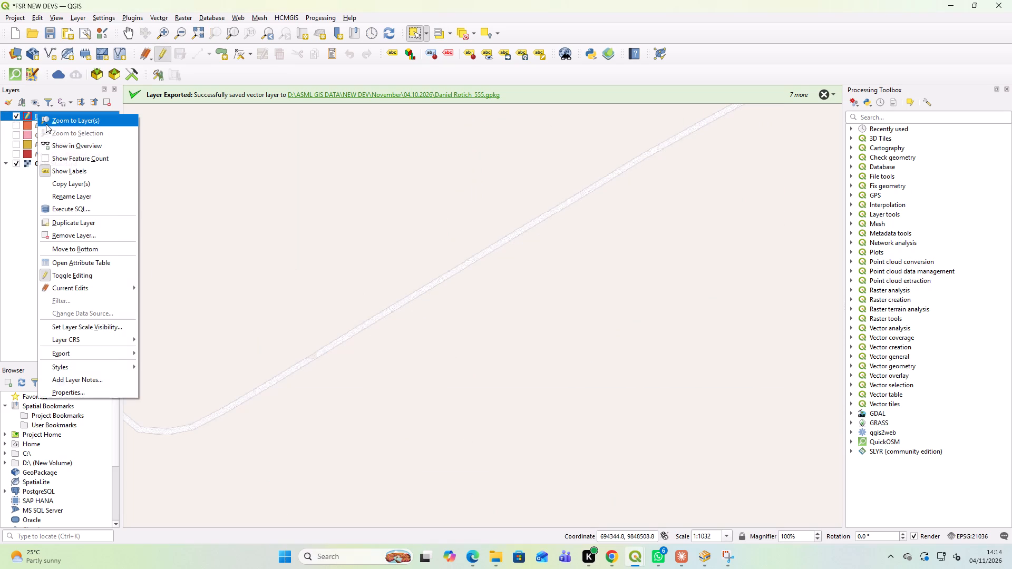
click(59, 122)
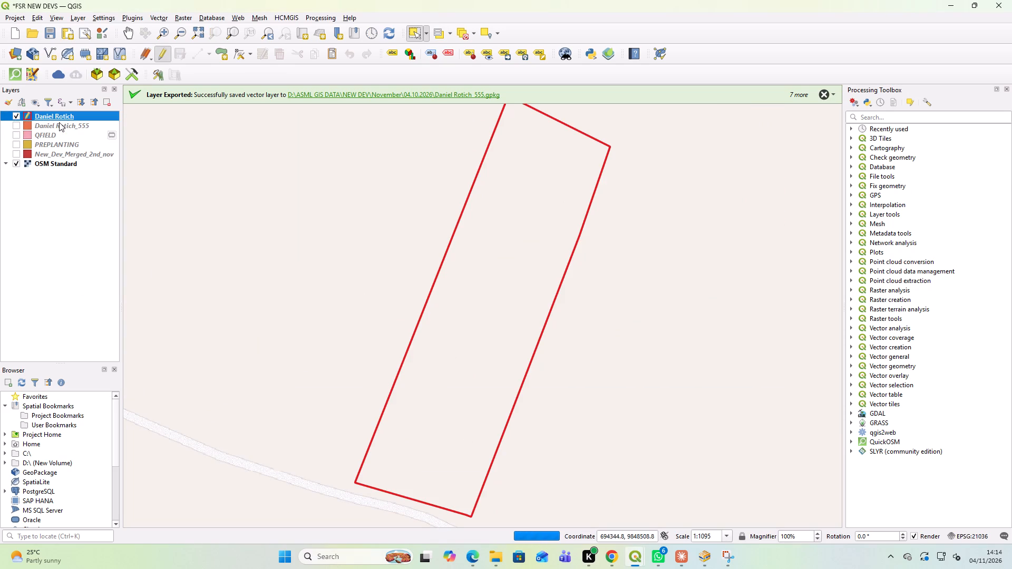
click(159, 54)
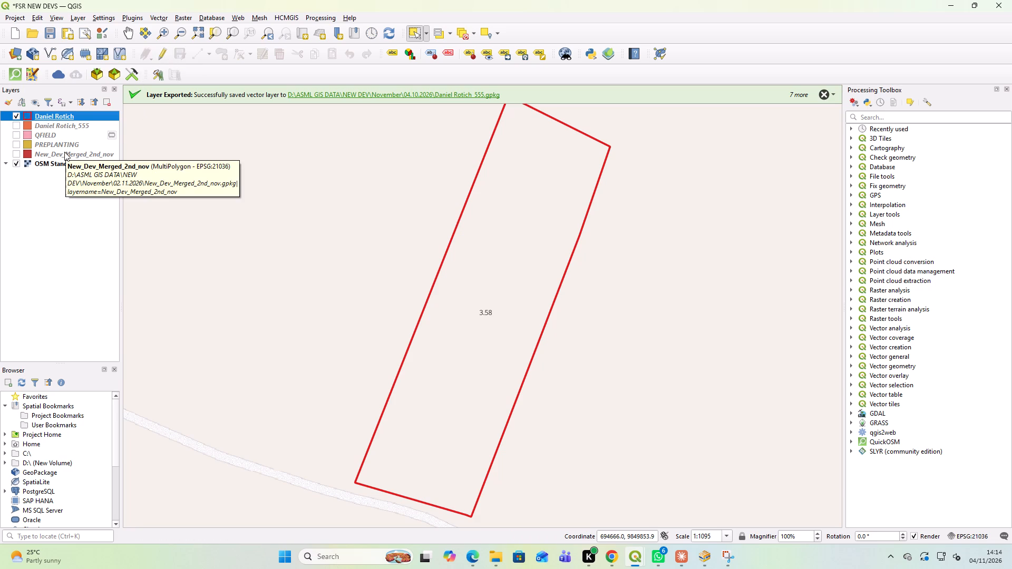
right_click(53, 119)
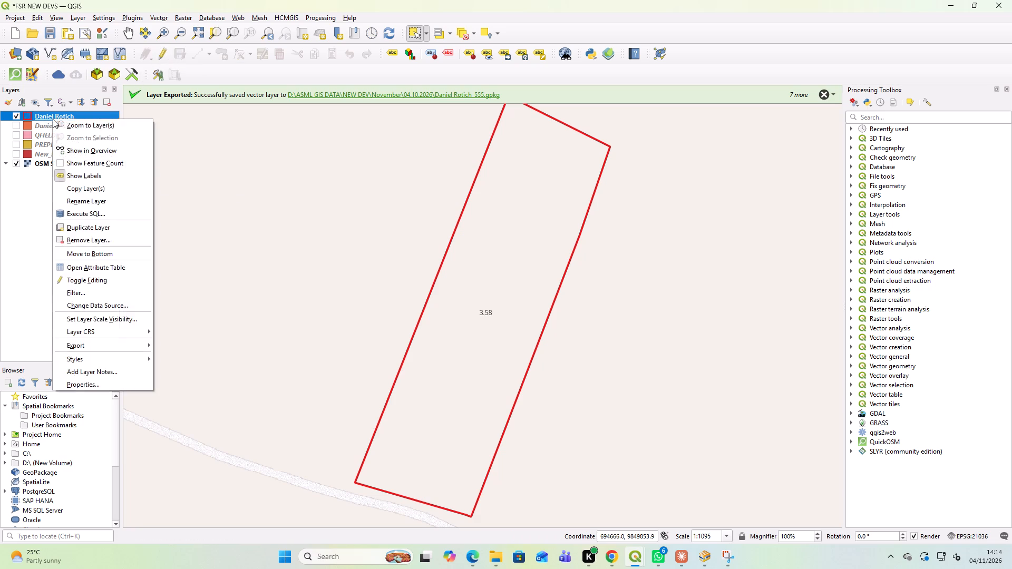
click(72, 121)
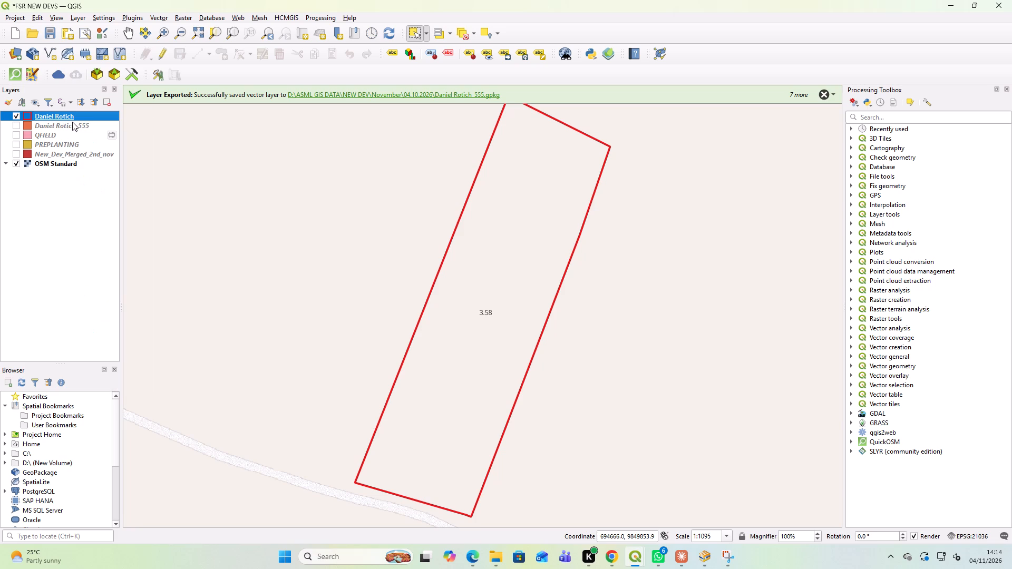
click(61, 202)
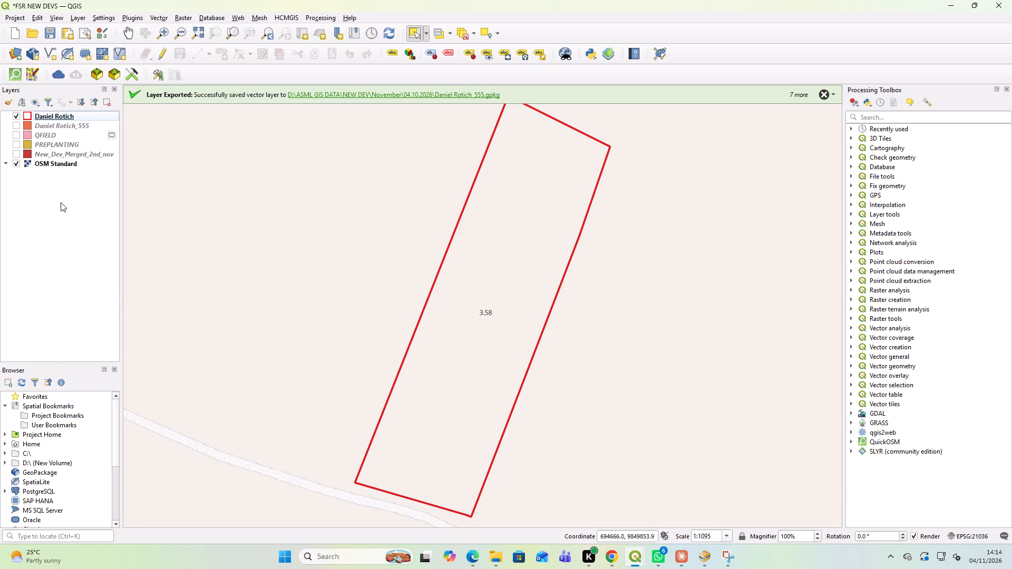
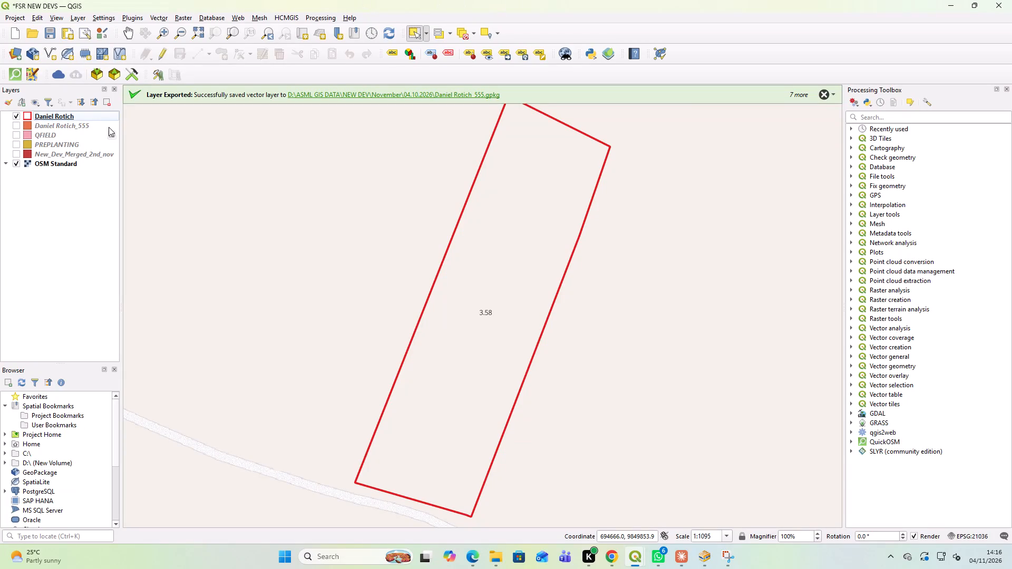
Show the exported _555 layer, hide the farmer's original layer, and zoom the map to the _555 parcel after opening its attribute table.
click(18, 125)
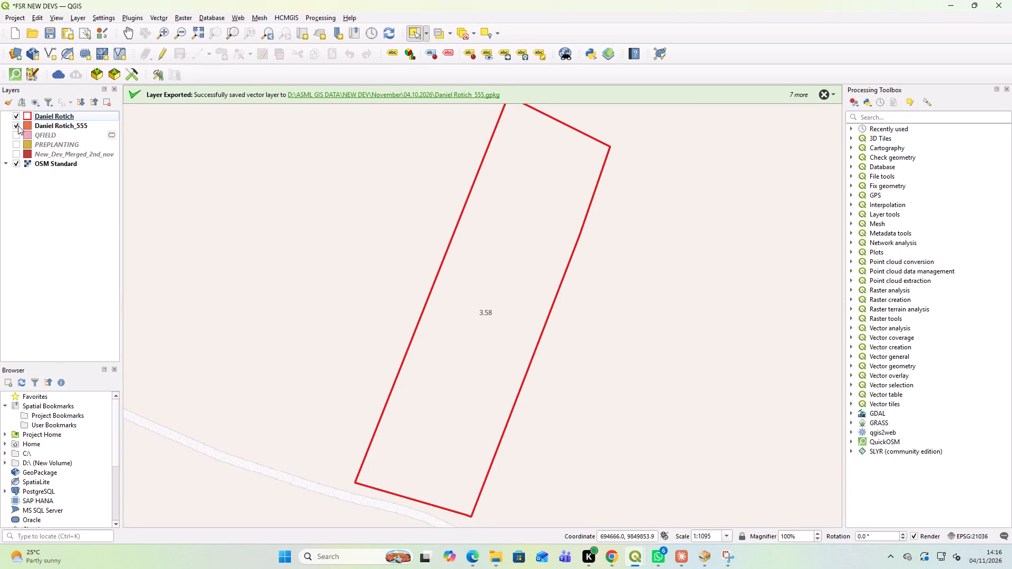
click(17, 117)
click(49, 125)
right_click(49, 125)
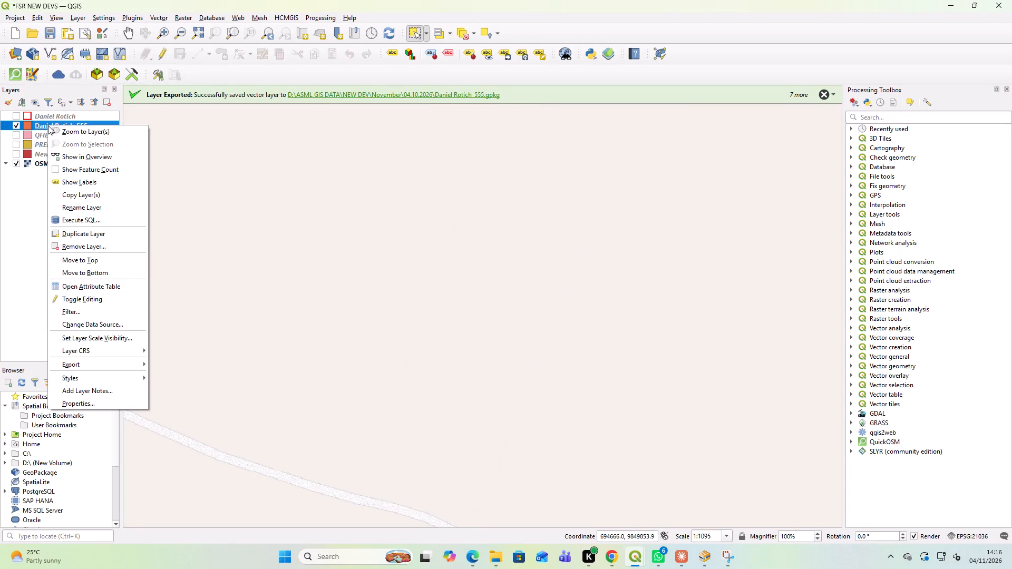
click(100, 281)
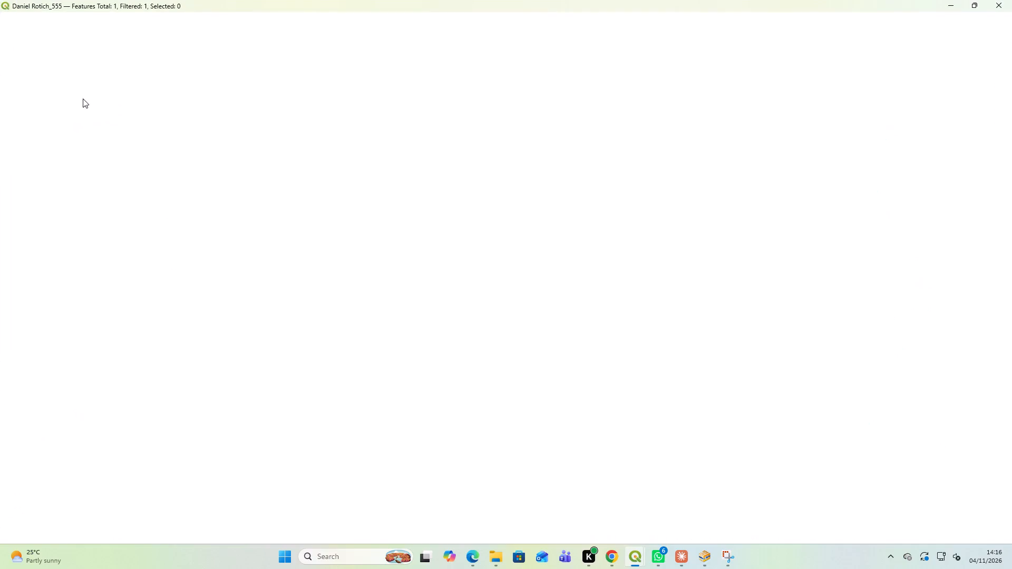
click(959, 8)
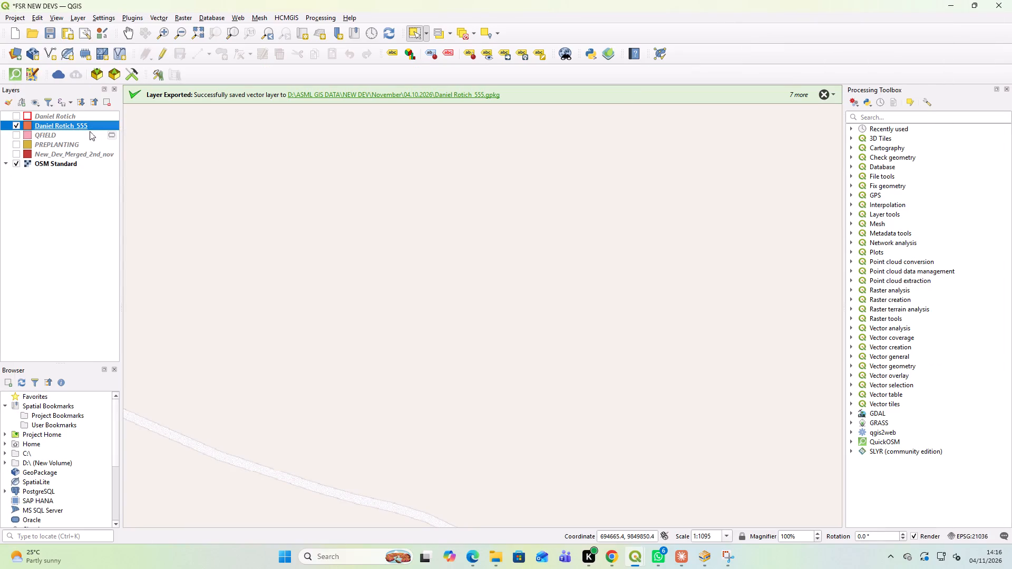
right_click(76, 125)
click(110, 134)
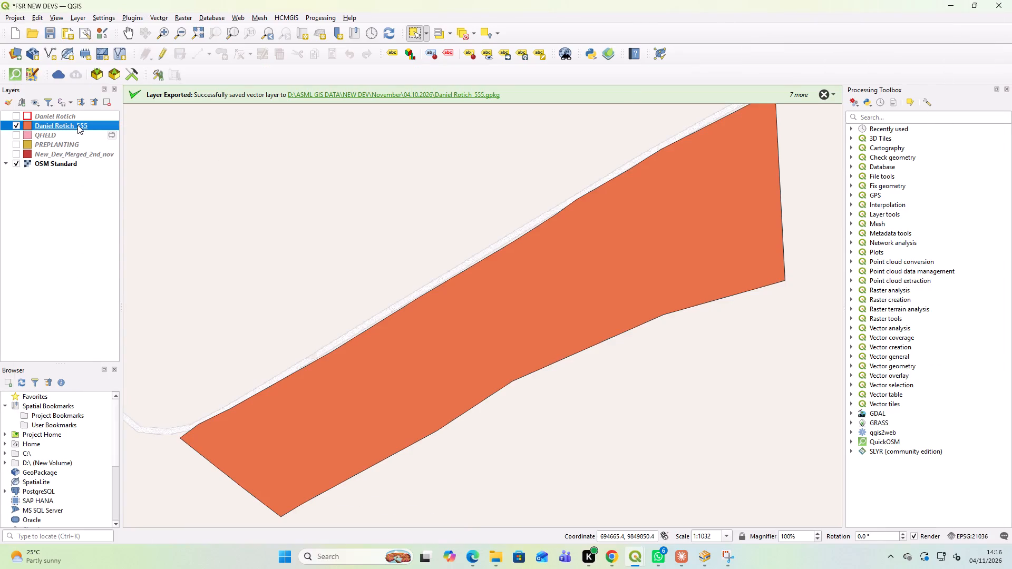
Style the _555 layer with the New_Dev fill symbol and single labels using the SURVEYED ACRES field.
right_click(77, 125)
click(116, 400)
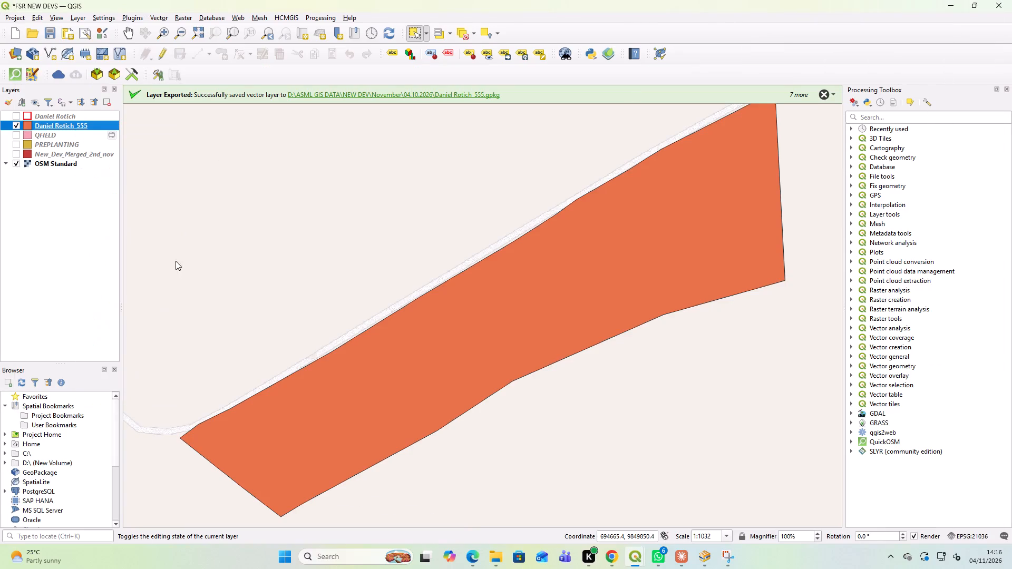
click(396, 92)
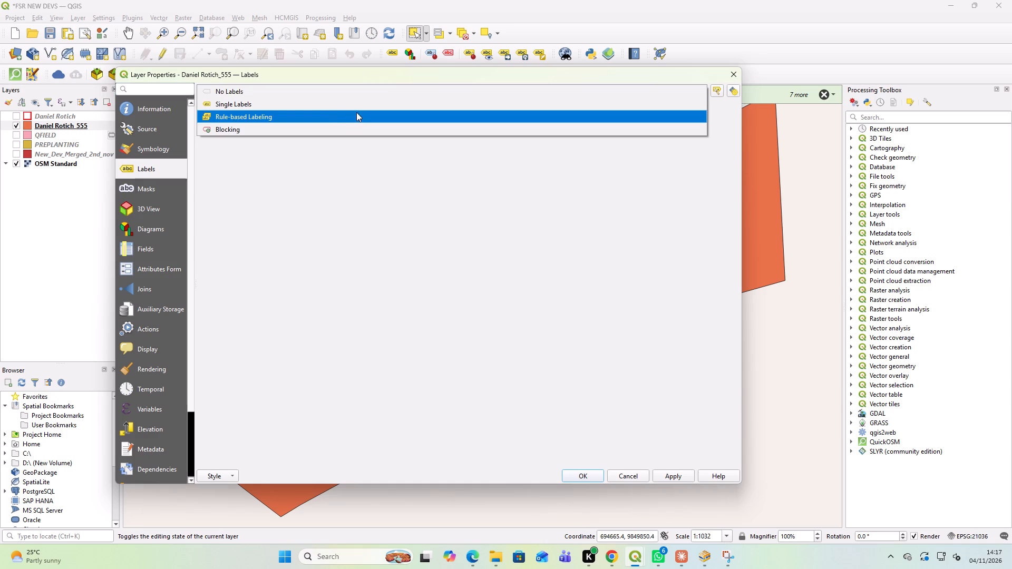
click(338, 107)
click(159, 149)
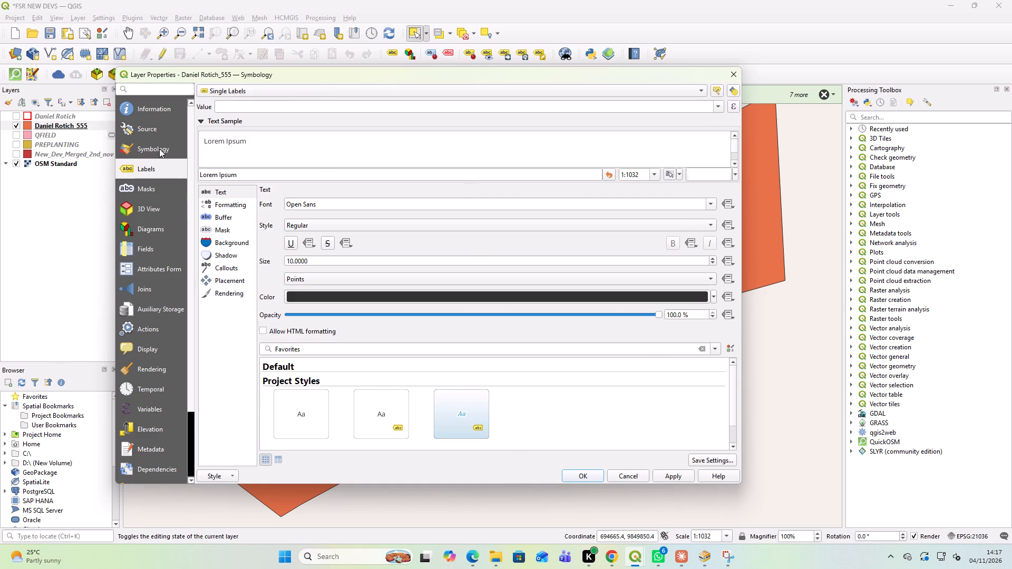
click(644, 326)
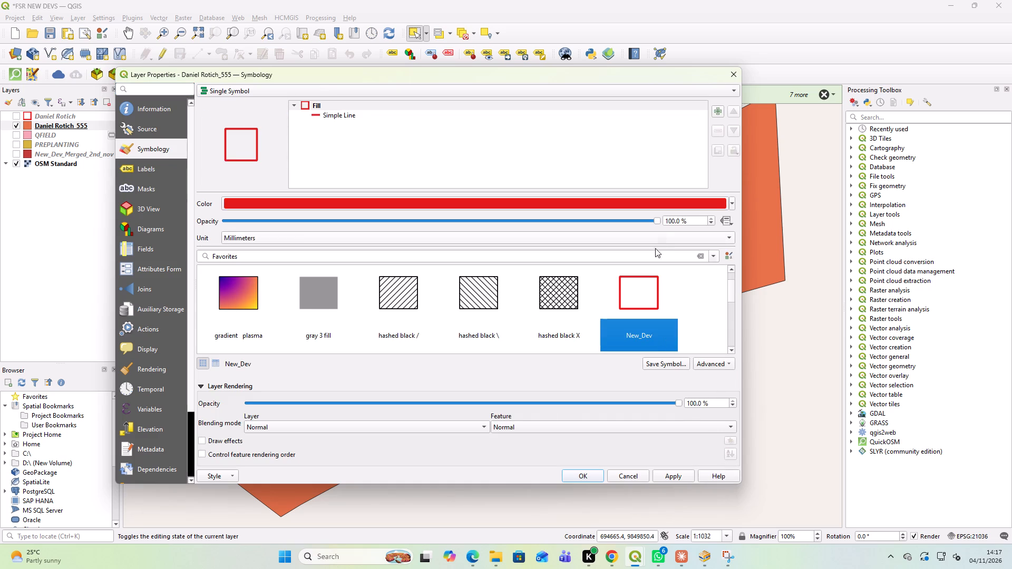
click(152, 174)
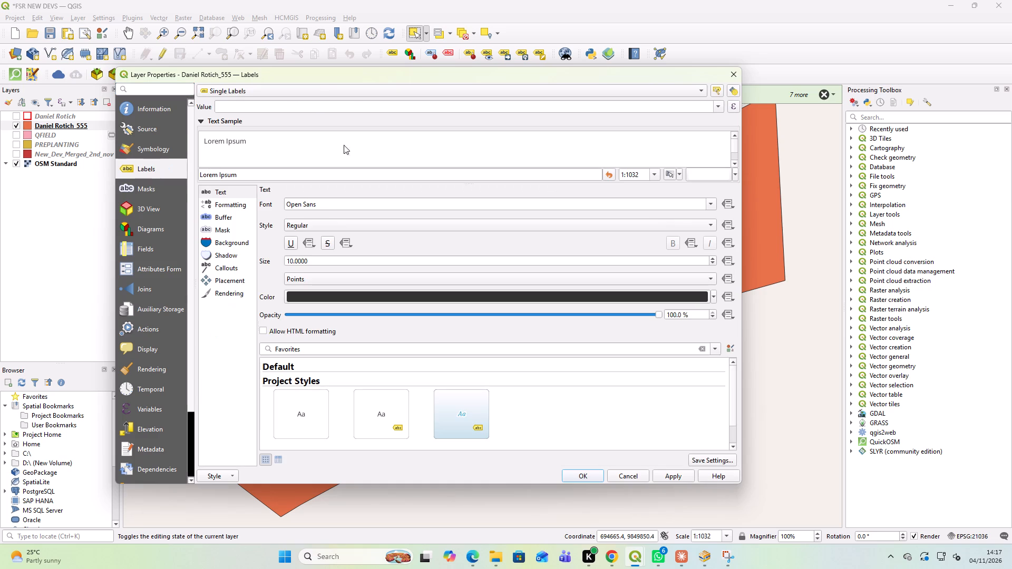
click(715, 103)
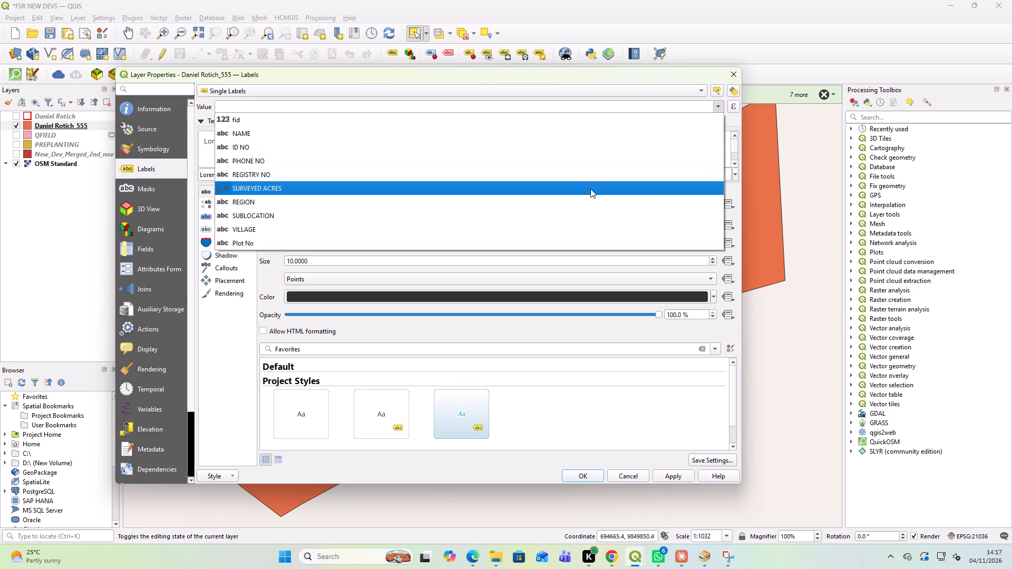
click(590, 189)
click(678, 476)
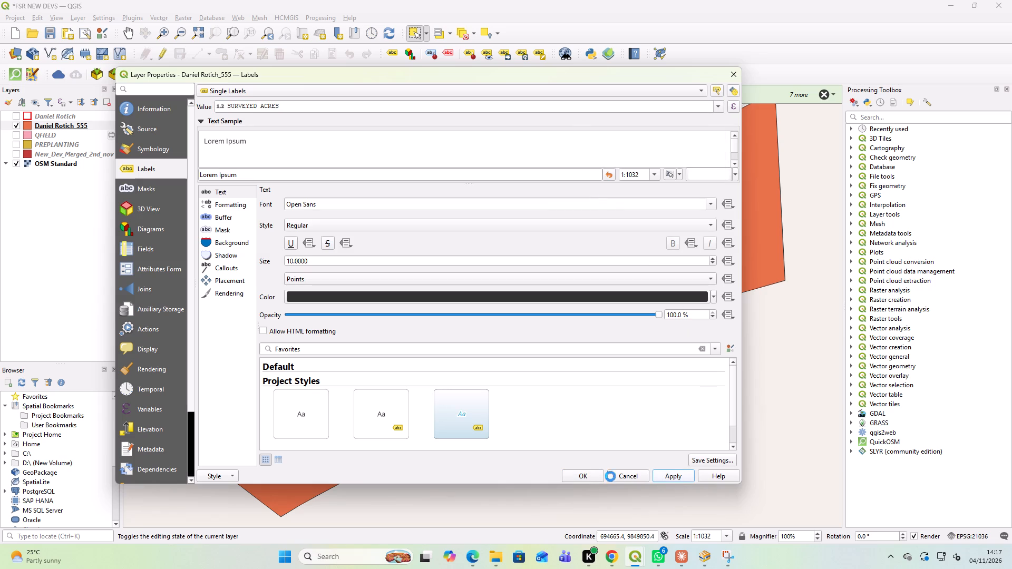
click(583, 475)
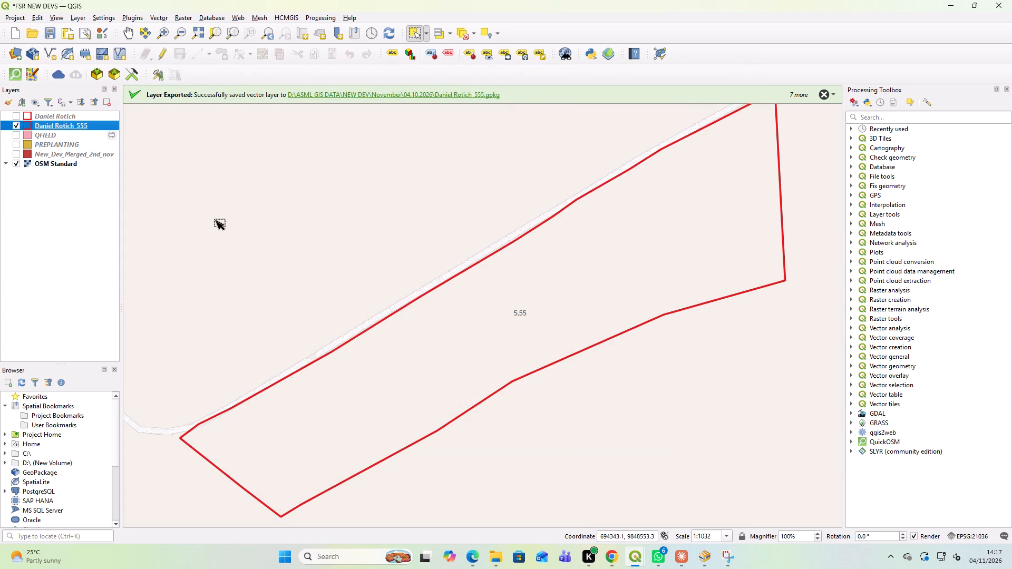
In the FSR layout, add a map of the _555 parcel filling the upper frame and reorder it just beneath the legend item.
click(637, 556)
click(554, 497)
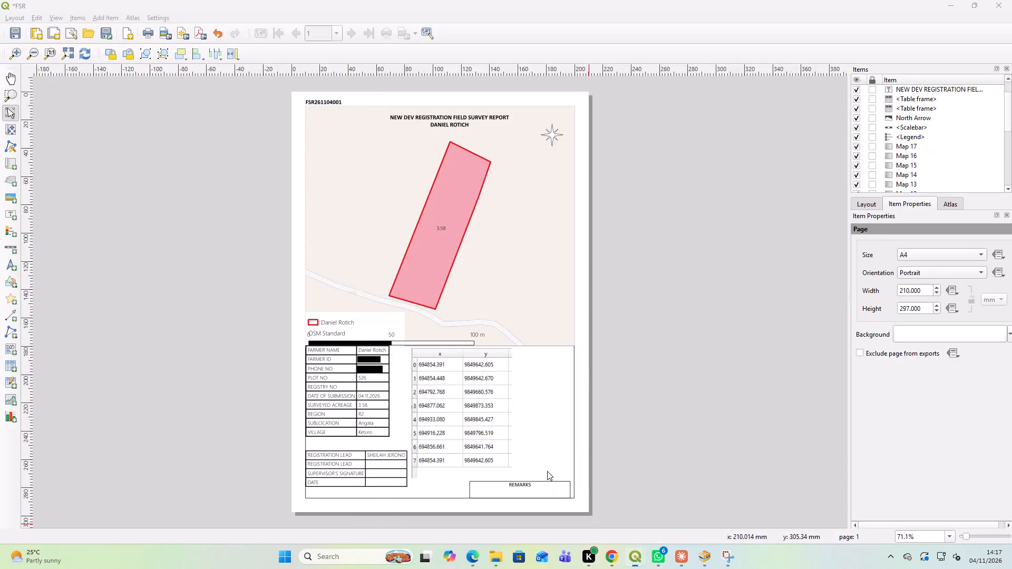
click(84, 59)
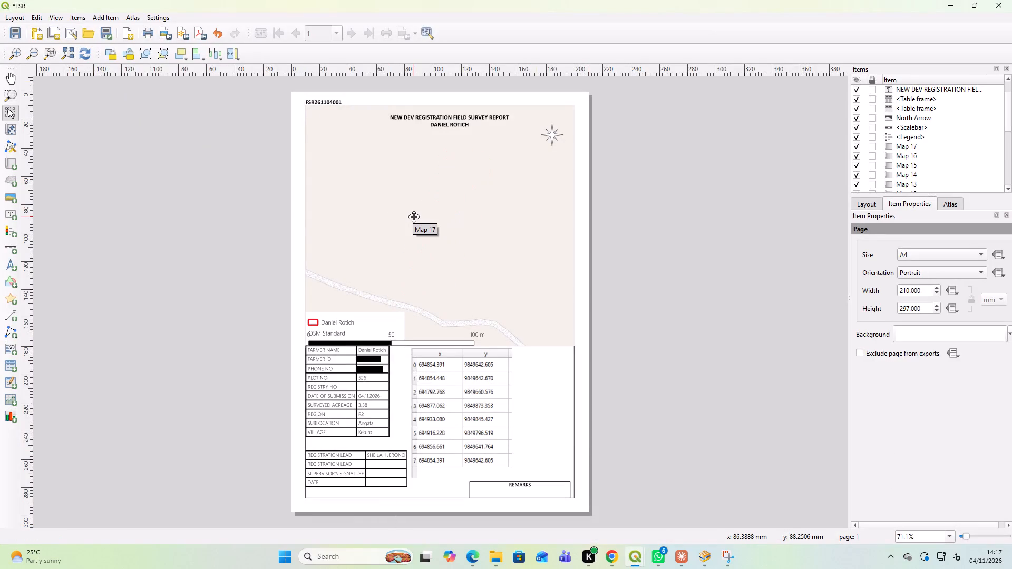
click(6, 164)
click(15, 163)
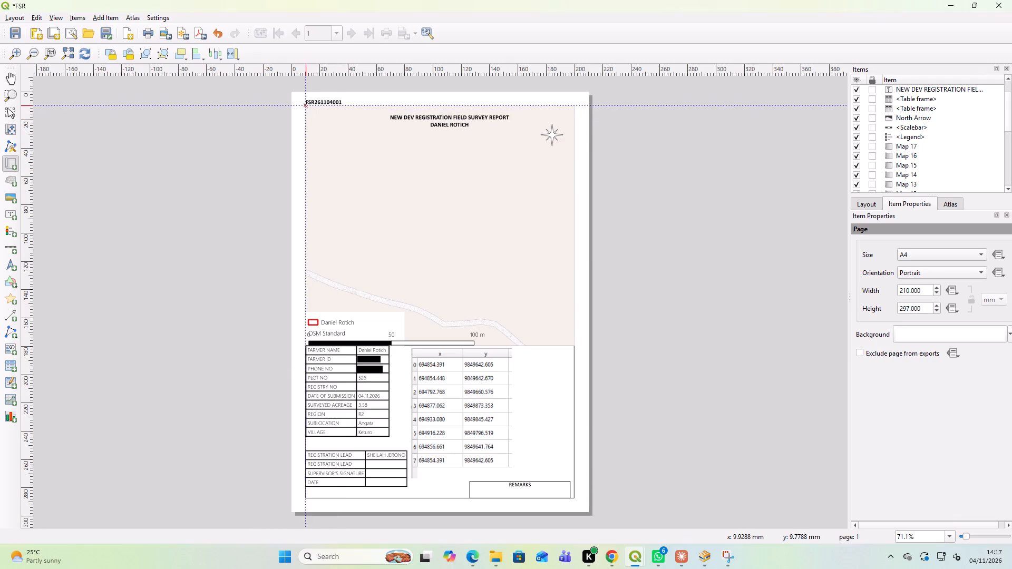
drag(306, 105, 569, 344)
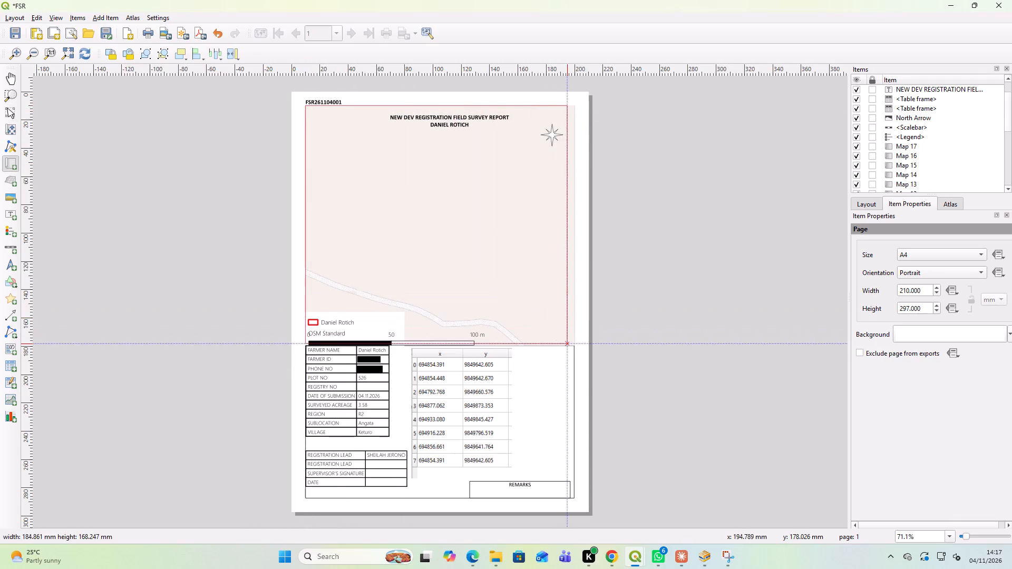
drag(569, 344, 576, 346)
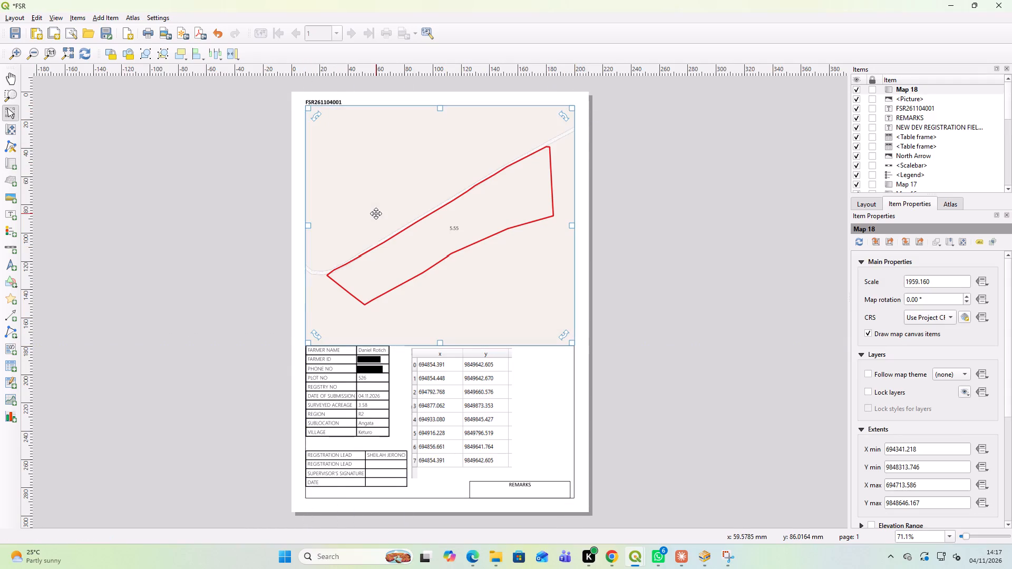
drag(864, 89, 887, 176)
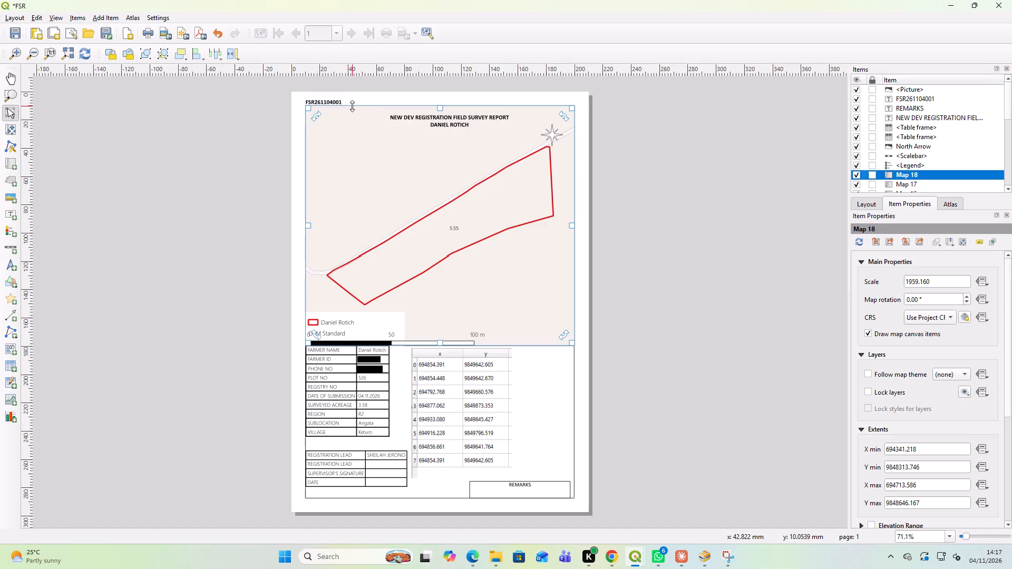
Delete the previous parcel's coordinate table picture from the layout.
click(461, 400)
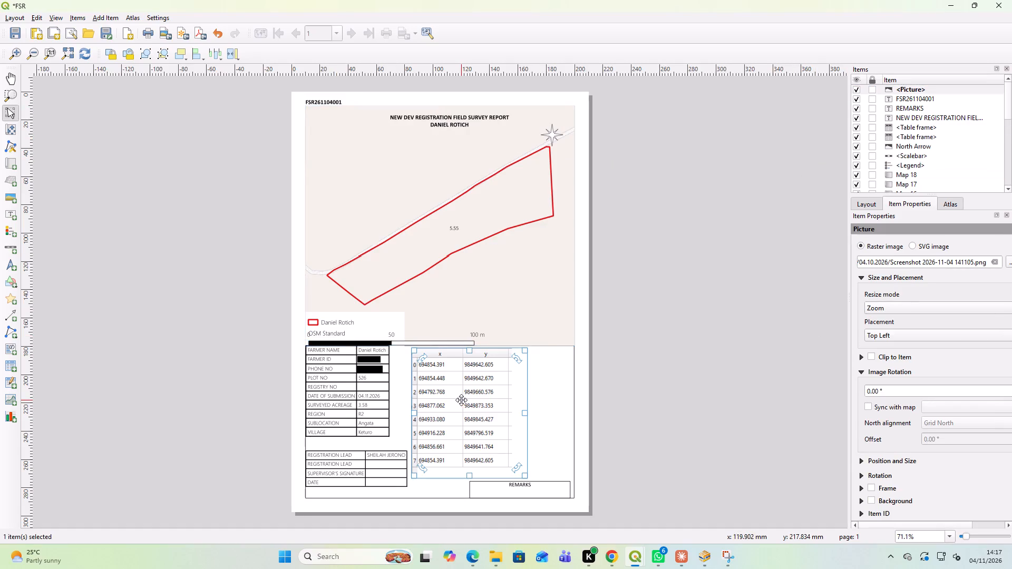
key(BackSpace)
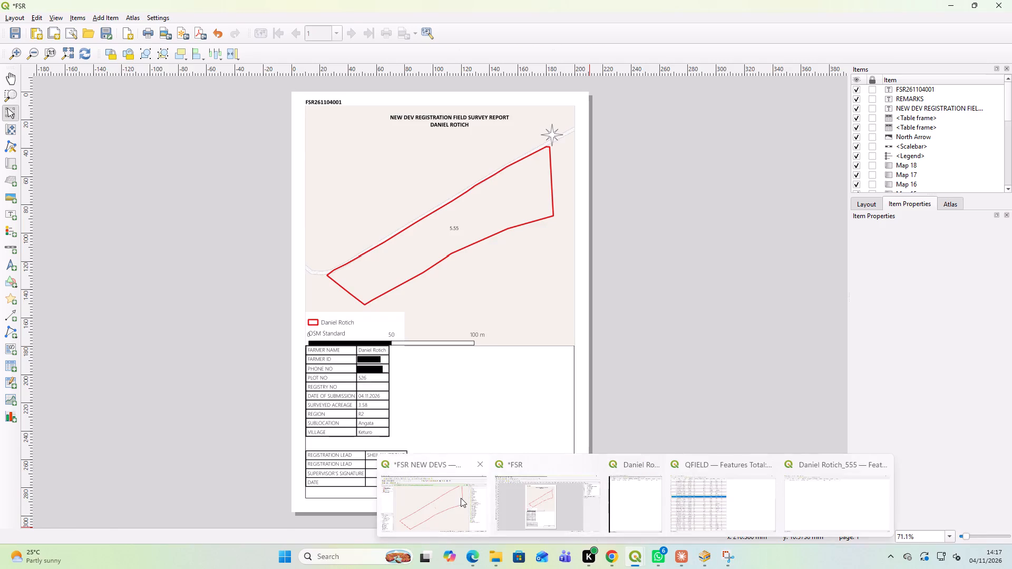
In the main map window, turn on editing for the _555 layer and list the parcel's vertices in the Vertex Editor.
click(461, 498)
click(162, 52)
click(239, 58)
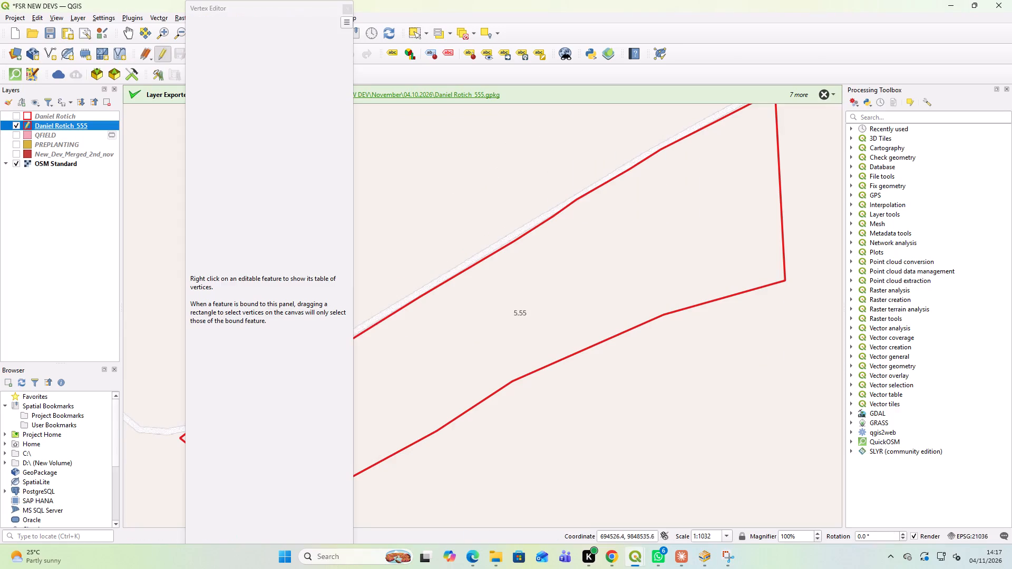
right_click(547, 220)
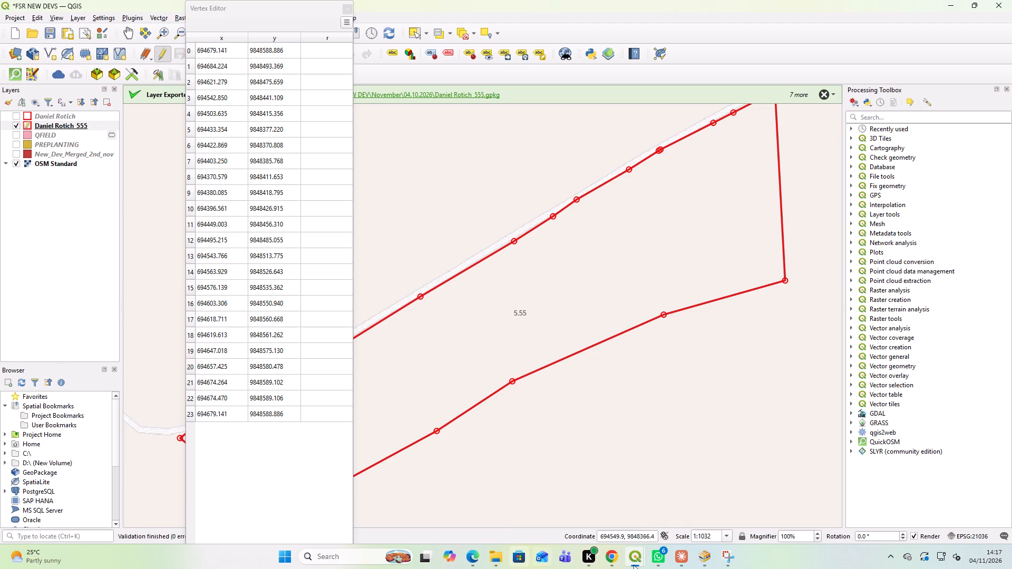
Capture the x and y columns of the parcel's whole vertex table with Snipping Tool.
click(723, 553)
click(28, 32)
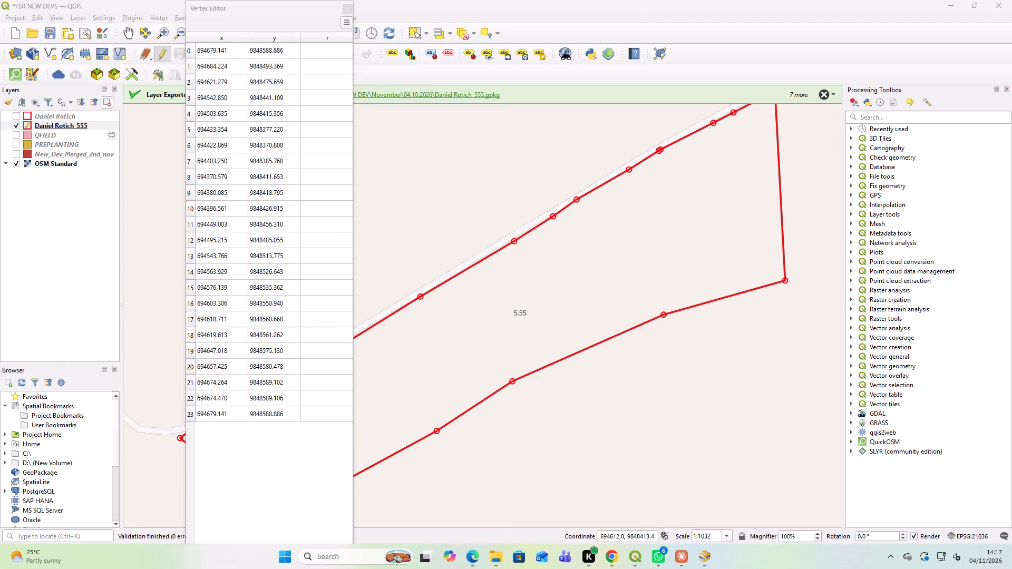
drag(185, 31, 331, 447)
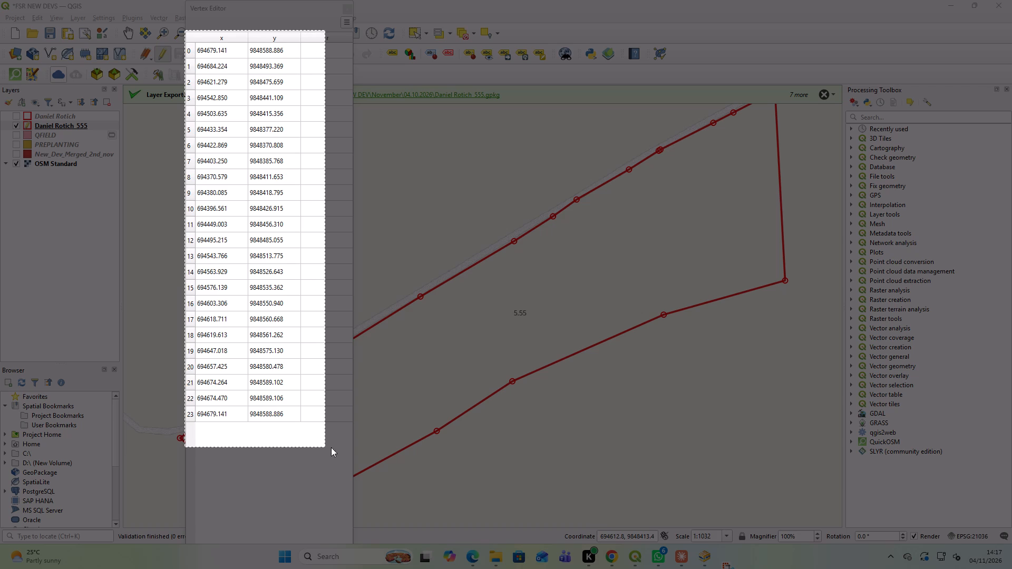
drag(331, 447, 313, 452)
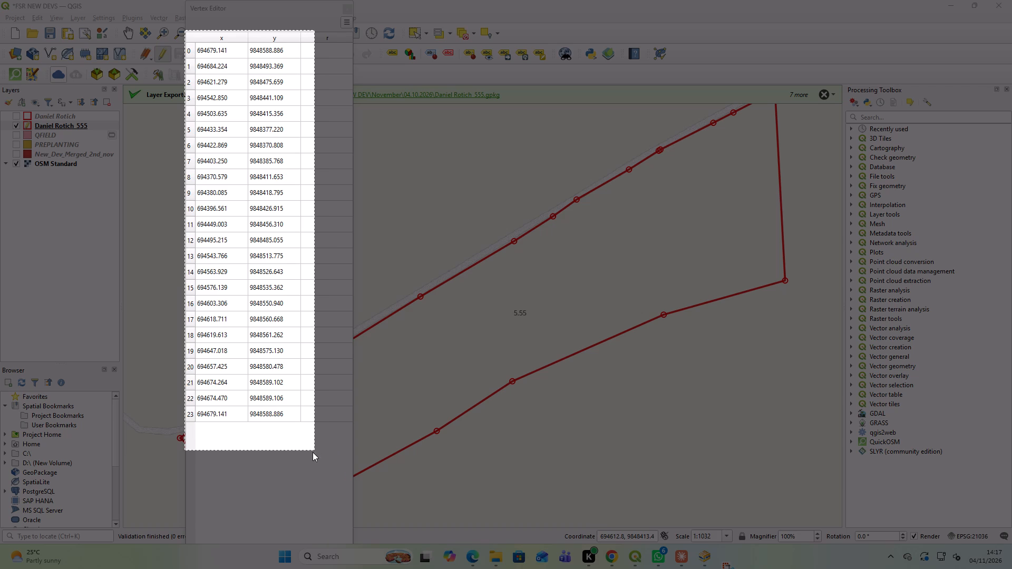
drag(313, 452, 307, 436)
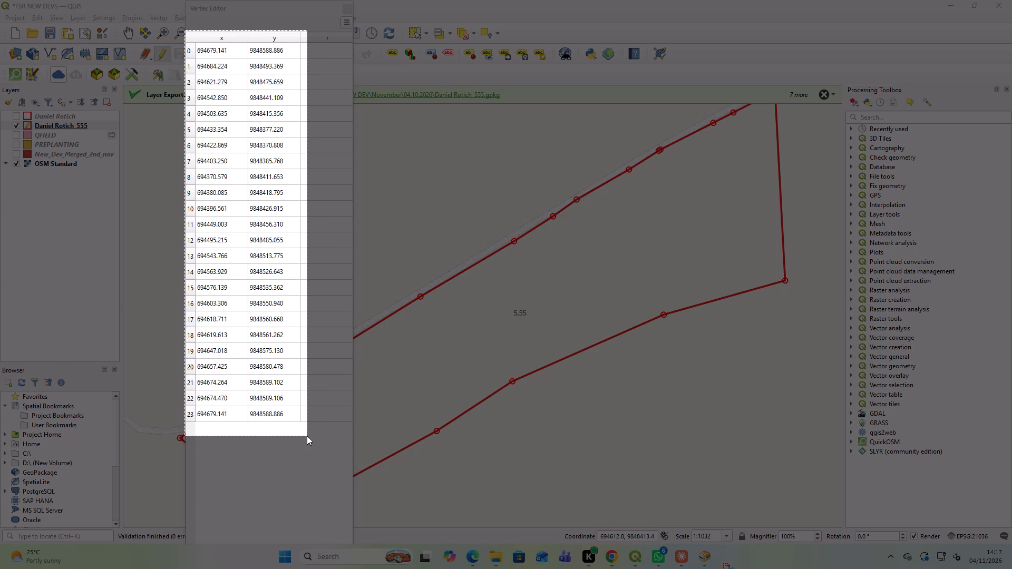
drag(307, 436, 303, 444)
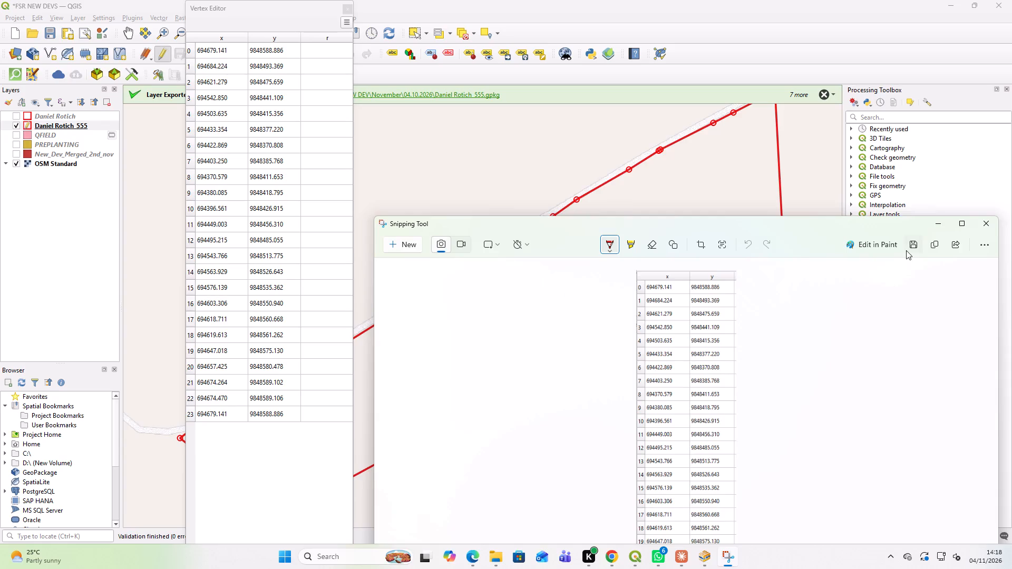
Save the vertex table capture in NEW DEV > November > 04.10.2026, replacing the existing Screenshot 2026-11-04 141105.png.
click(913, 244)
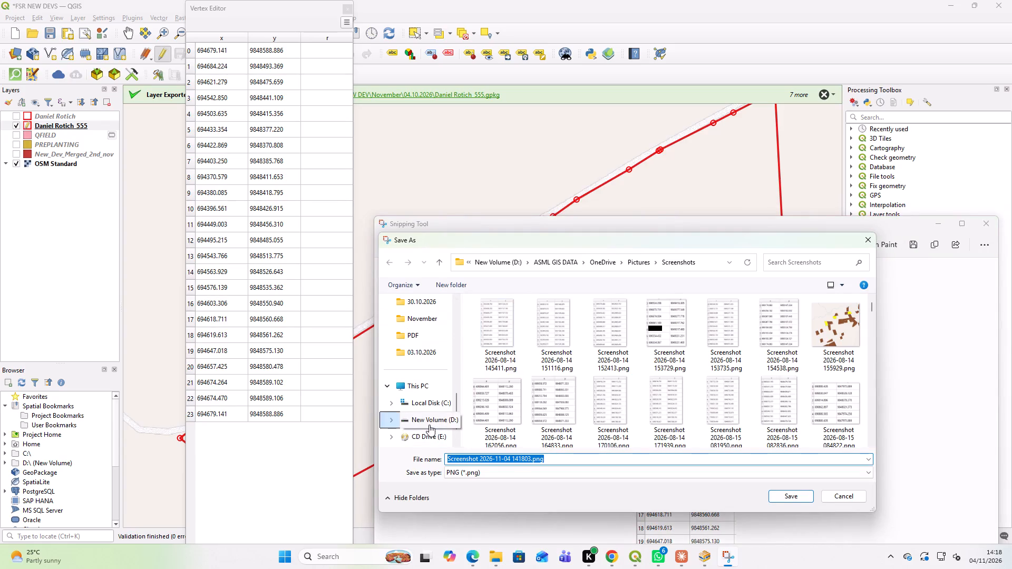
click(429, 425)
double_click(500, 392)
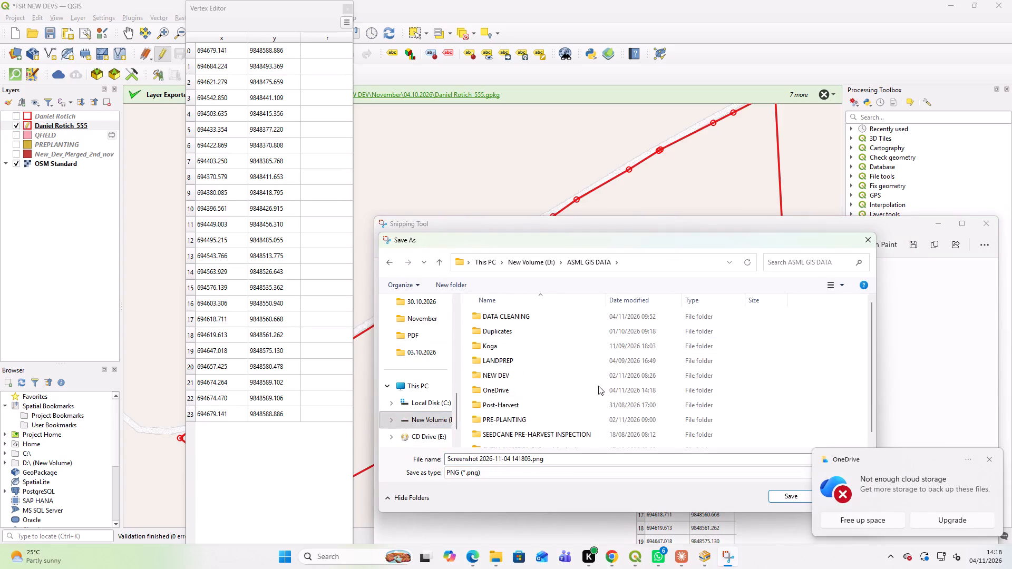
double_click(497, 375)
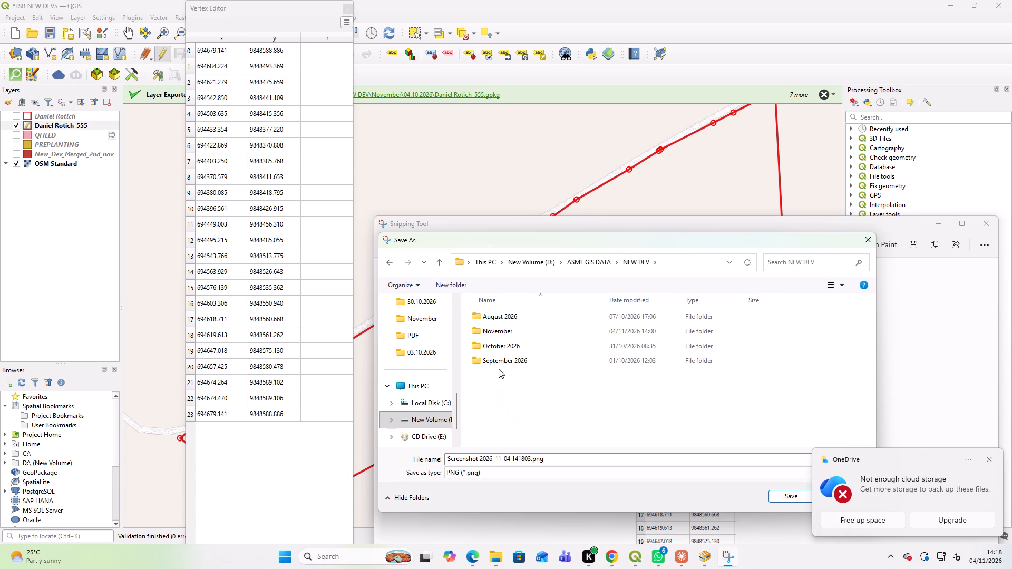
double_click(499, 332)
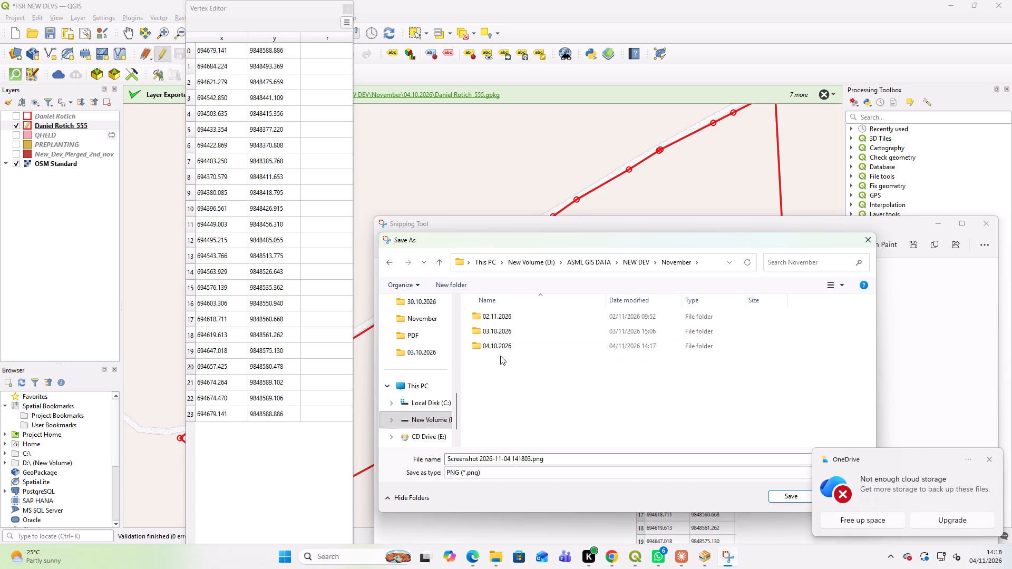
double_click(499, 349)
click(500, 351)
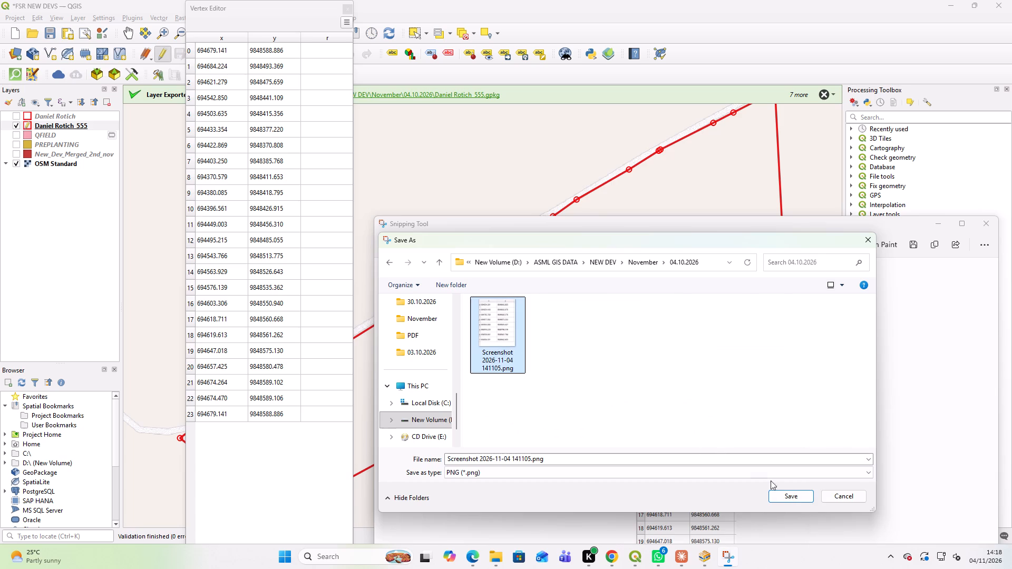
click(796, 497)
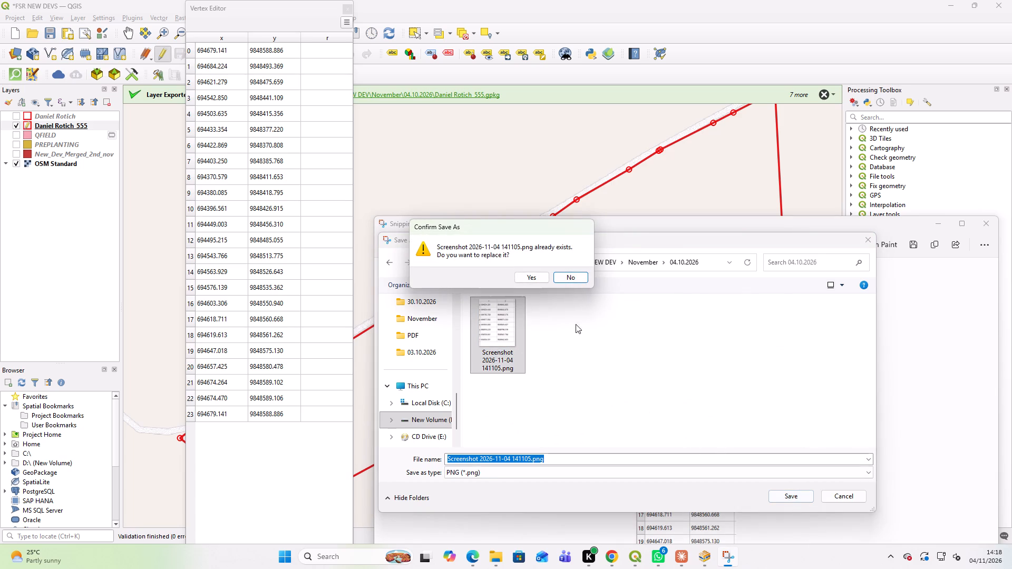
click(531, 280)
Bring Screenshot 2026-11-04 141105.png from the 04.10.2026 folder in File Explorer into the FSR layout's lower frame as a picture.
click(498, 556)
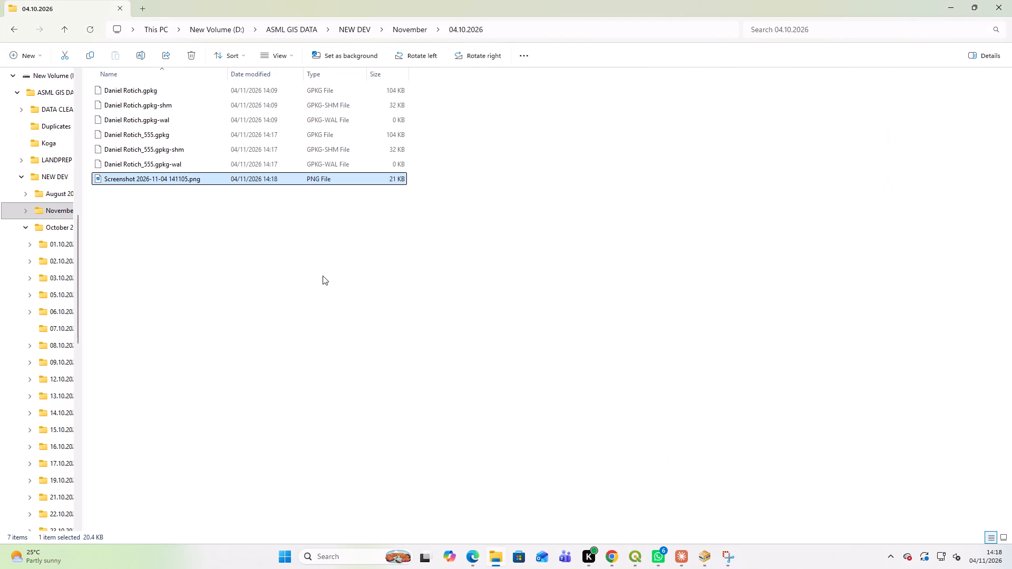
click(323, 276)
click(184, 182)
drag(232, 180, 522, 473)
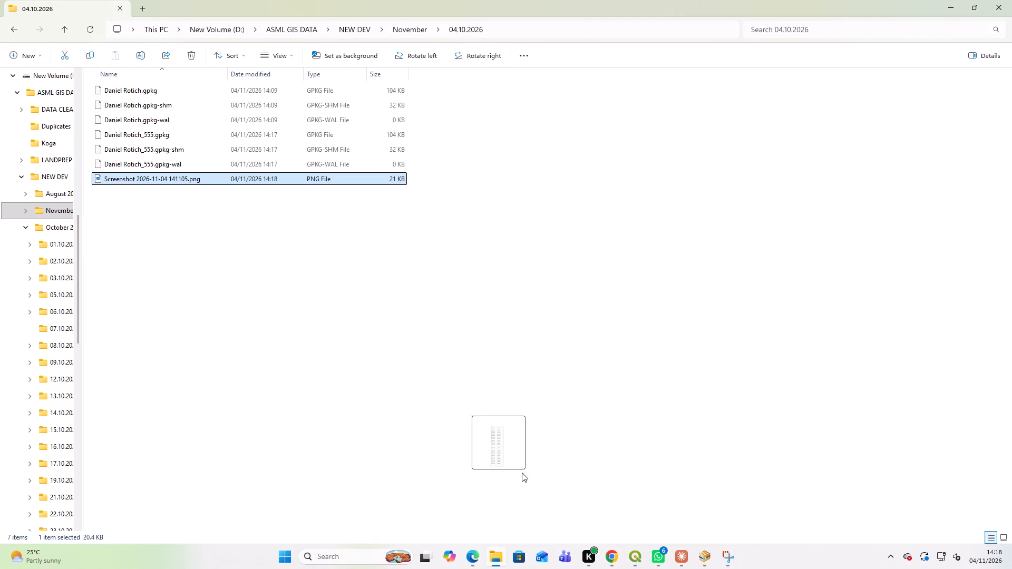
drag(522, 473, 517, 484)
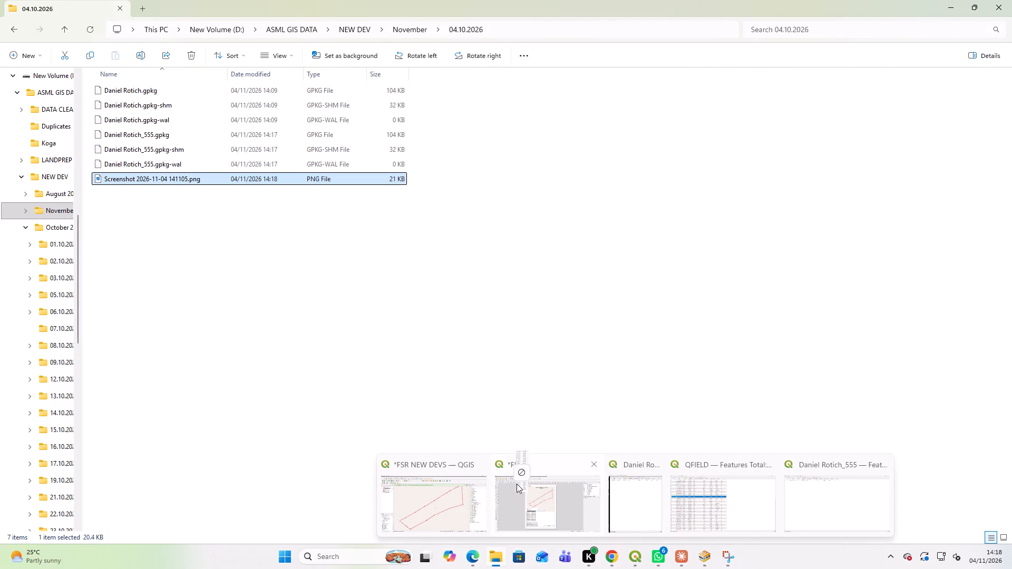
drag(517, 484, 464, 415)
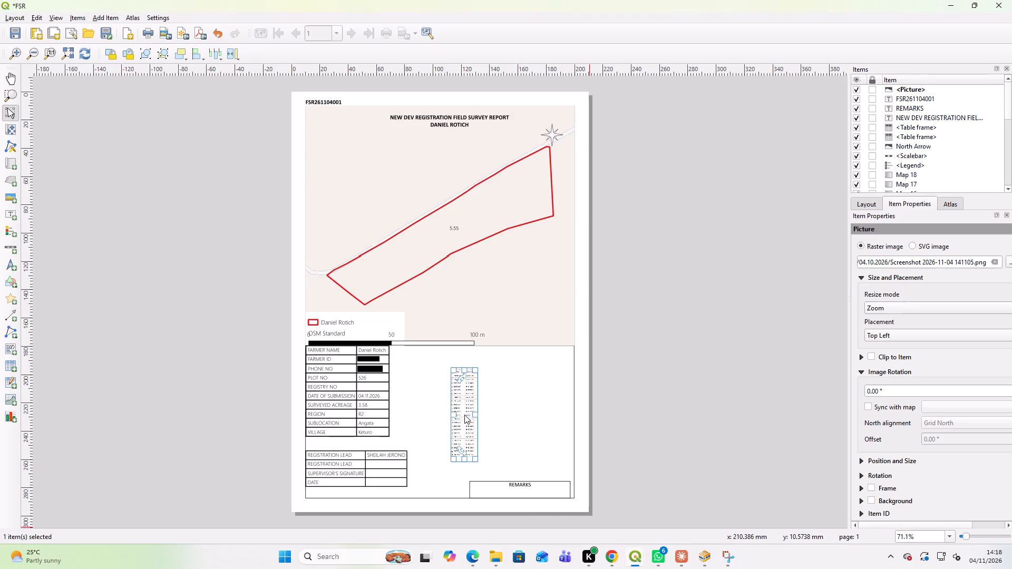
Resize the coordinate table picture and place it in the lower frame just beside the farmer details table.
drag(452, 370, 400, 351)
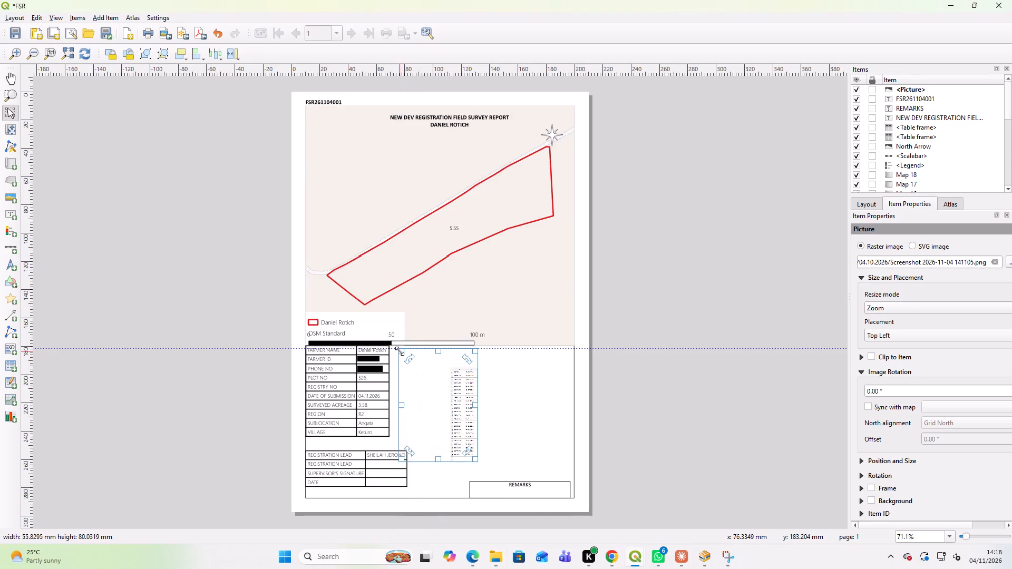
drag(400, 351, 399, 349)
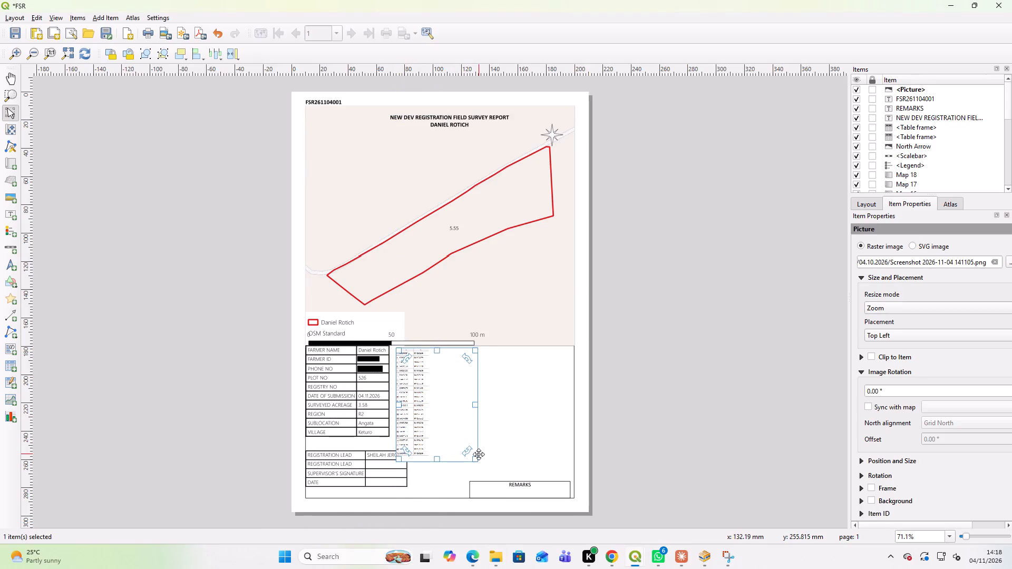
drag(476, 458, 530, 445)
click(441, 405)
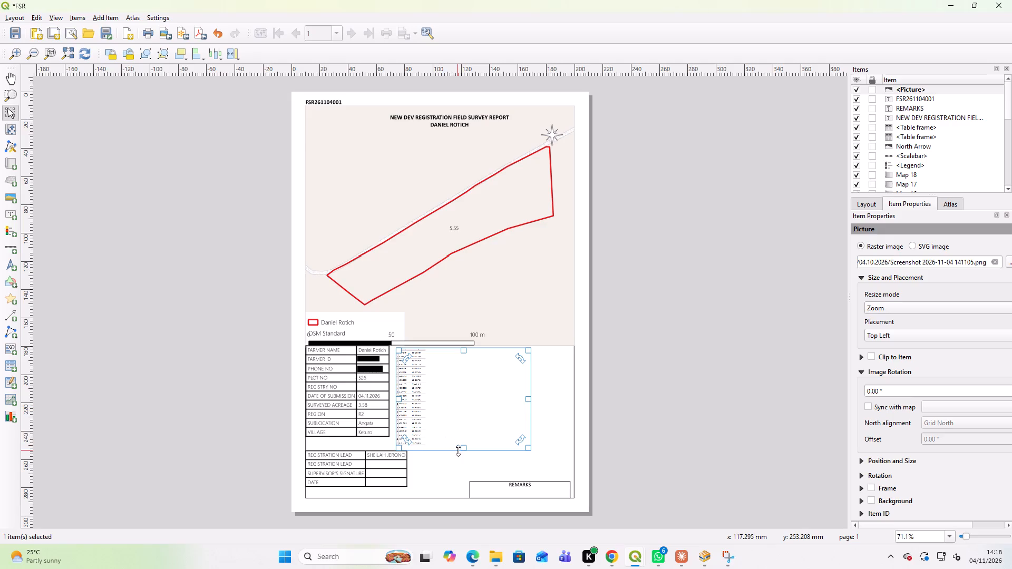
drag(458, 450, 456, 439)
click(453, 453)
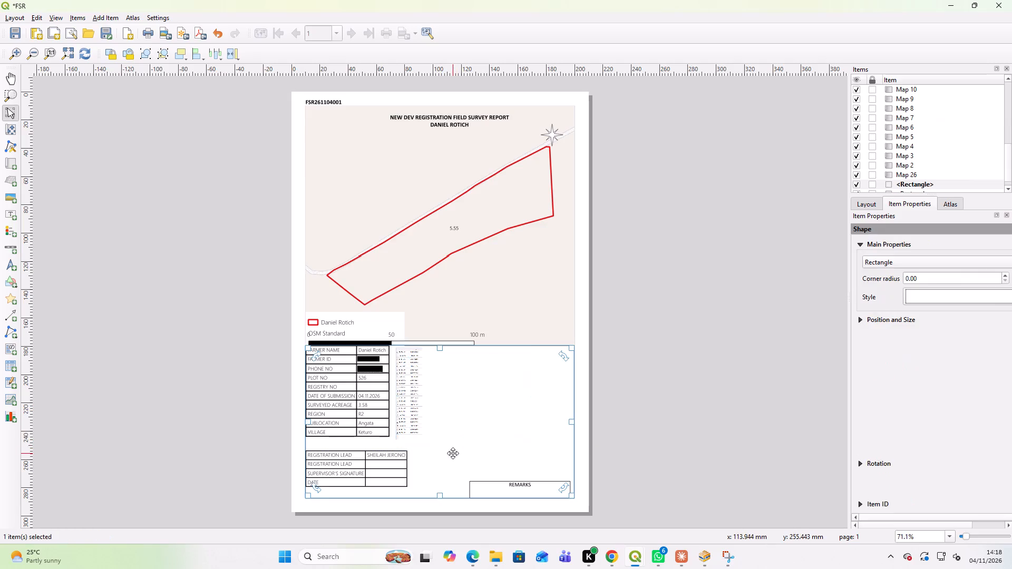
click(417, 409)
drag(415, 404, 443, 410)
drag(425, 400, 402, 395)
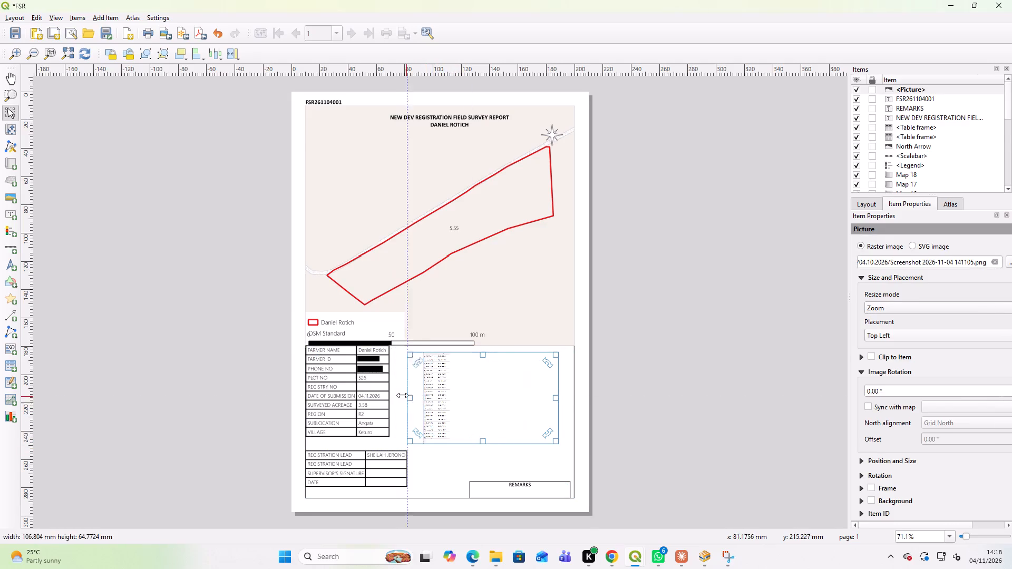
drag(402, 395, 401, 395)
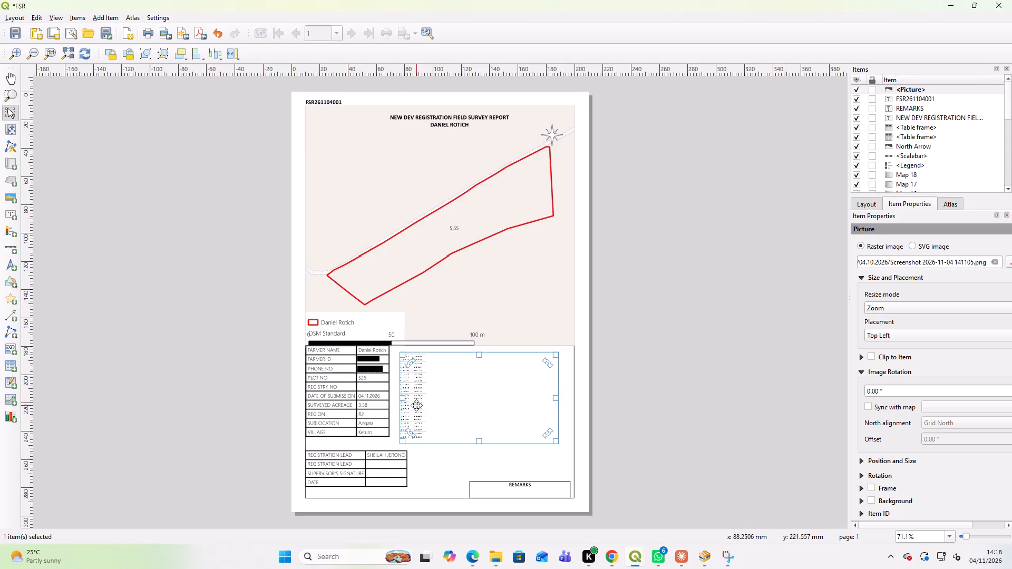
click(526, 409)
click(444, 477)
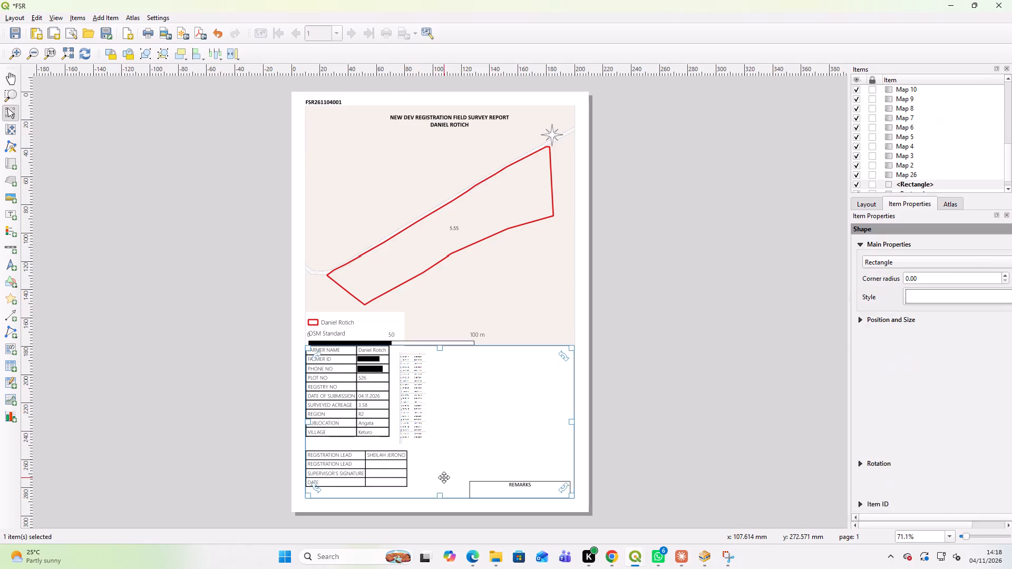
Fine-tune the coordinate picture so its top sits just inside the lower frame and its bottom lines up with the farmer details table.
scroll(387, 408, up, 2)
scroll(387, 408, down, 1)
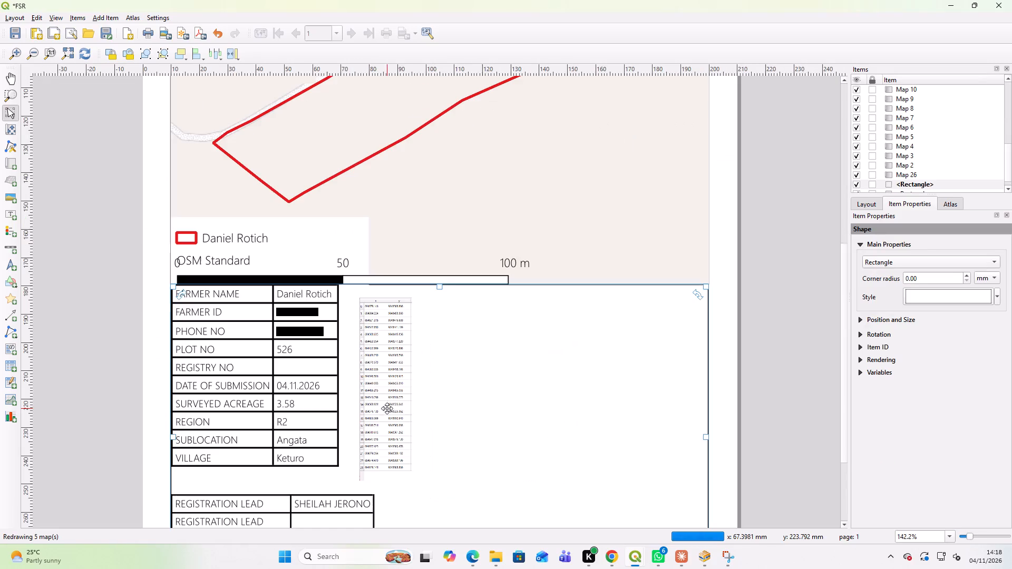
click(410, 403)
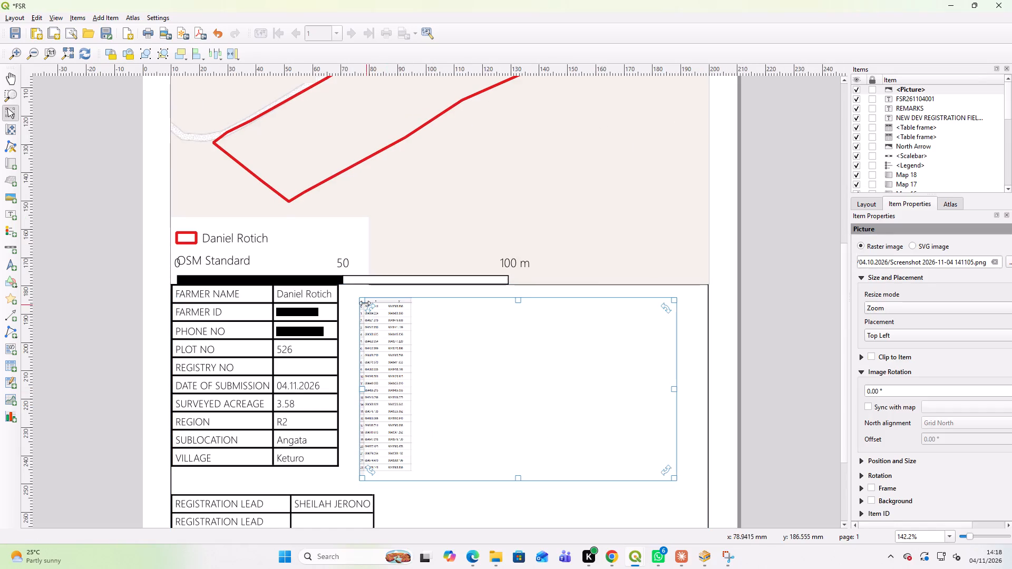
drag(362, 300, 357, 290)
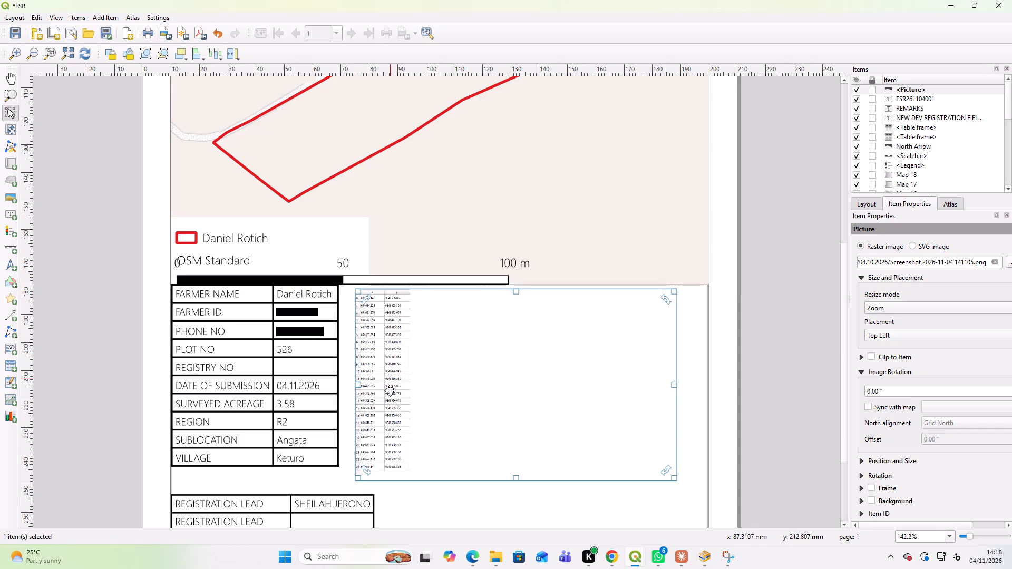
drag(361, 476, 358, 462)
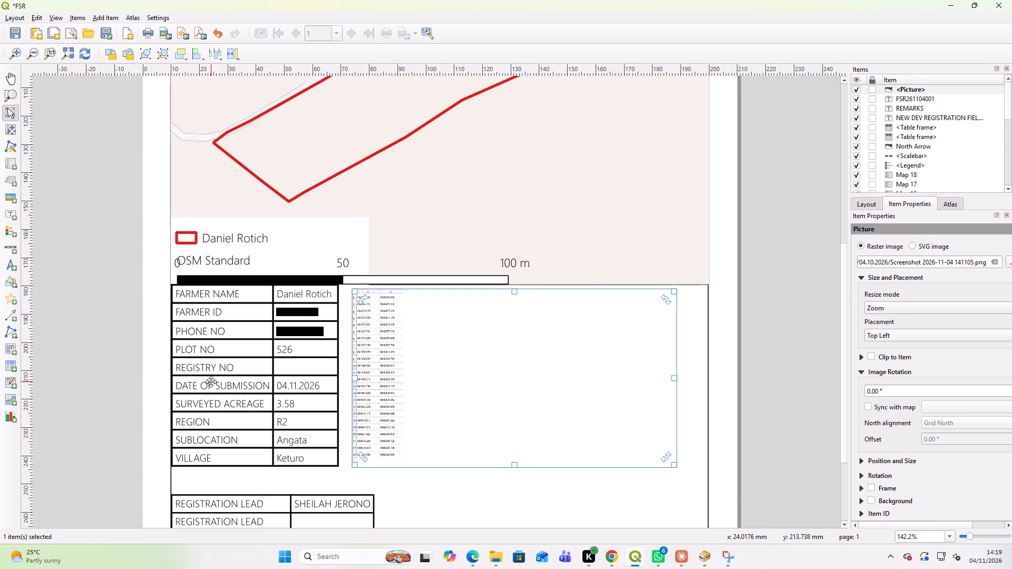
click(695, 372)
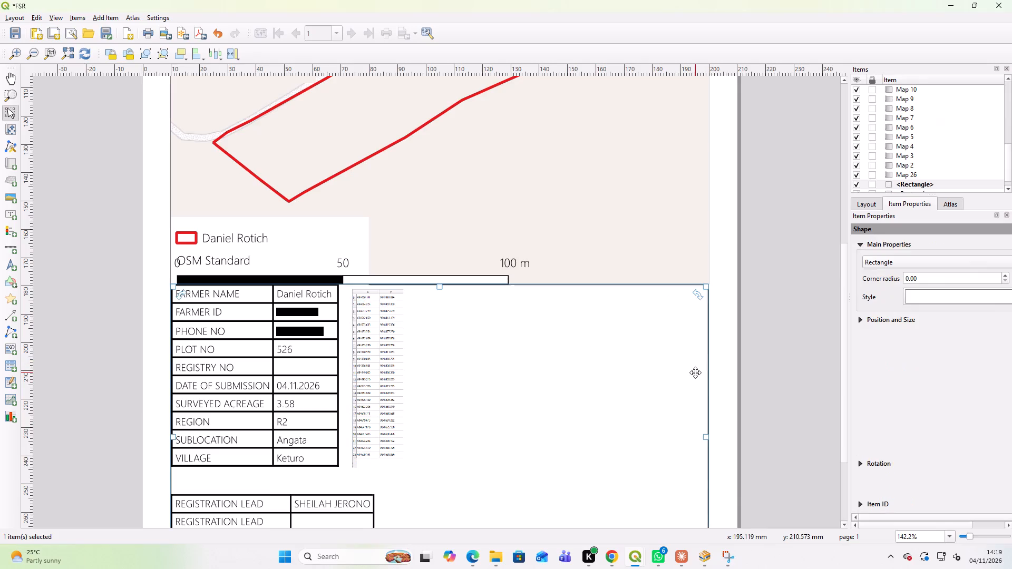
Arrange the FSR layout and the main FSR NEW DEVS map window side by side.
scroll(470, 417, down, 2)
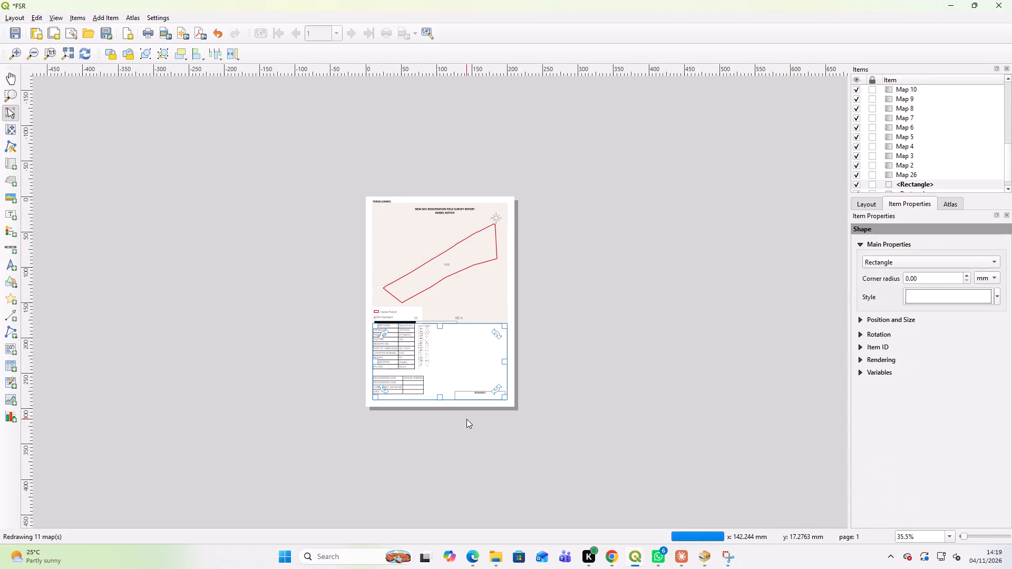
scroll(453, 414, up, 1)
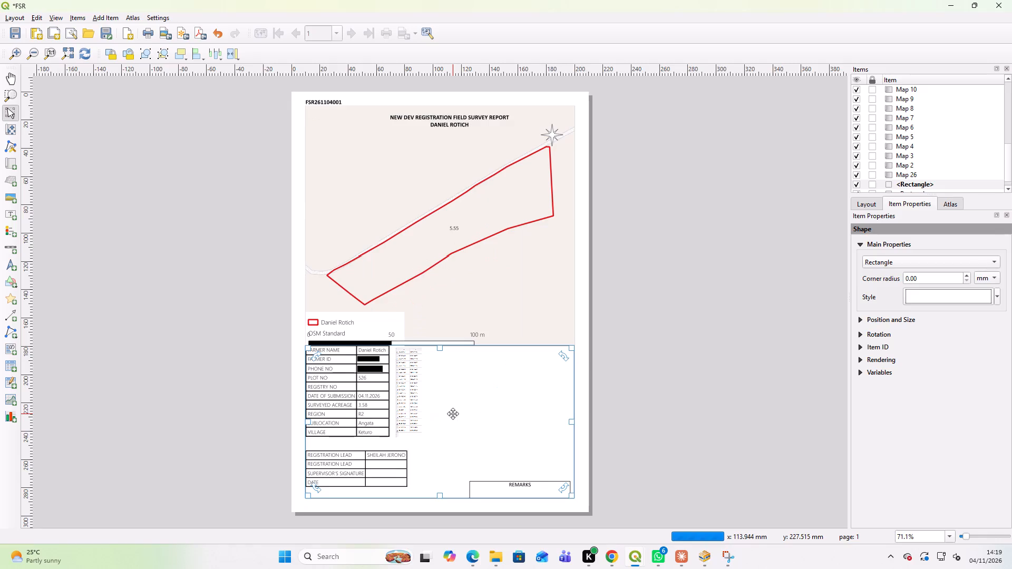
scroll(453, 414, down, 1)
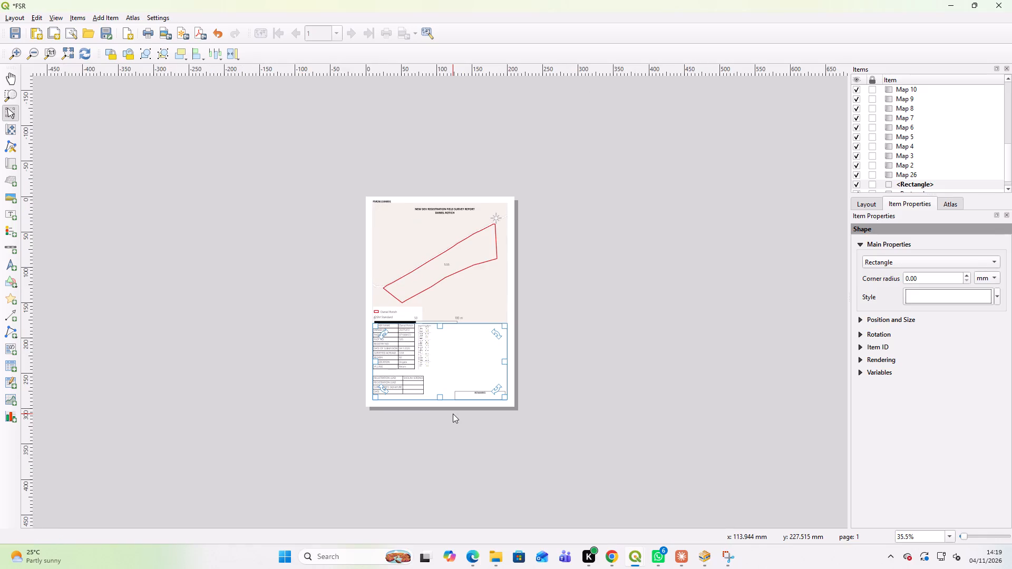
key(super+Right)
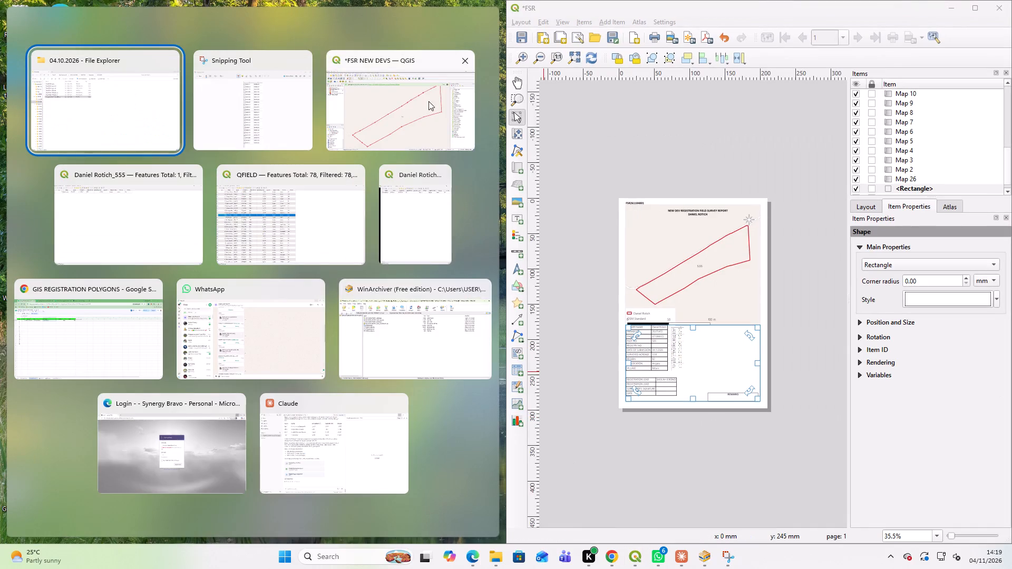
click(414, 92)
click(343, 9)
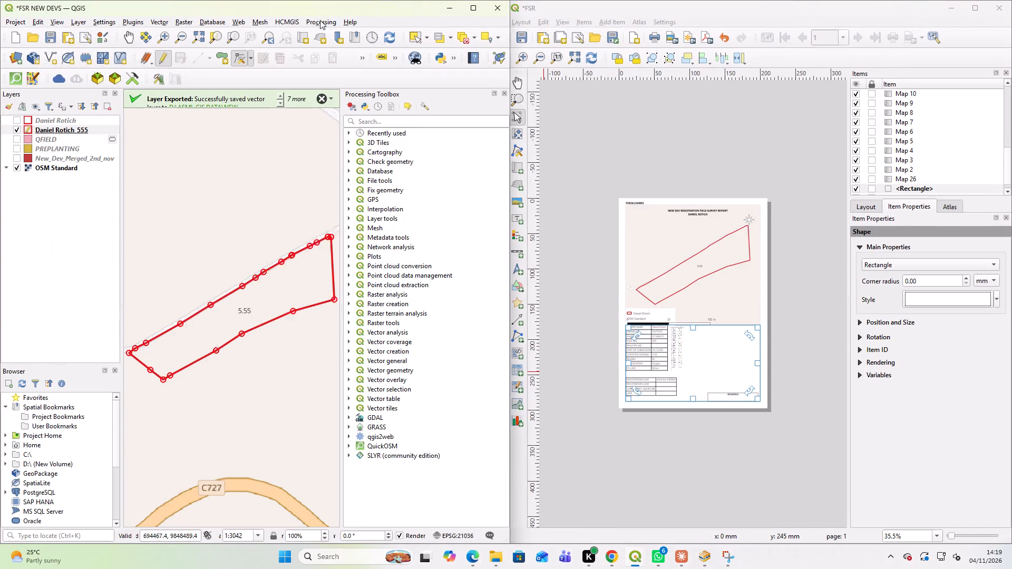
Turn off editing for the _555 layer in the main map window.
click(164, 58)
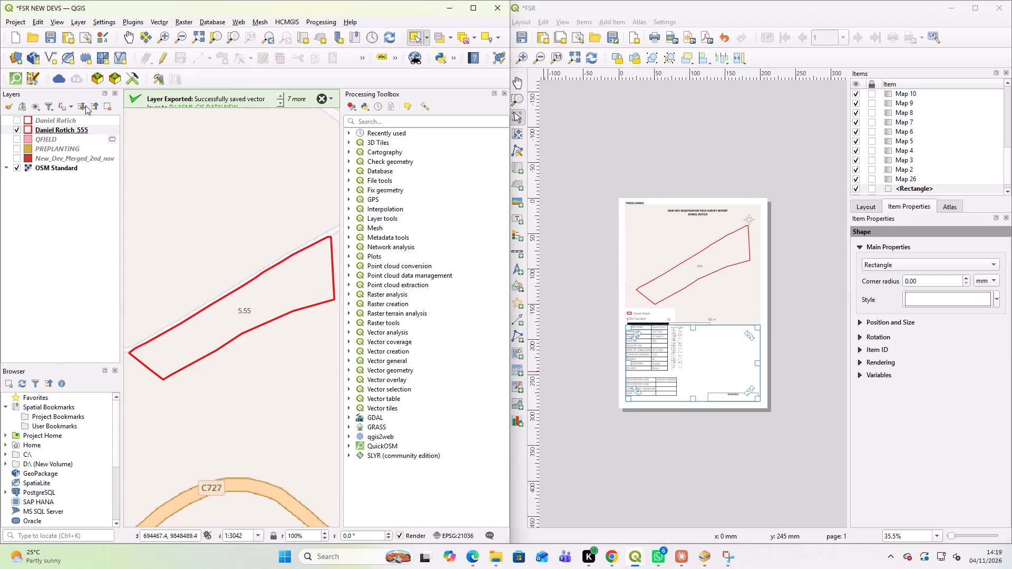
Open the _555 layer's attribute table and place its window so the parcel's attributes show beside the FSR layout.
click(65, 124)
click(65, 128)
right_click(65, 128)
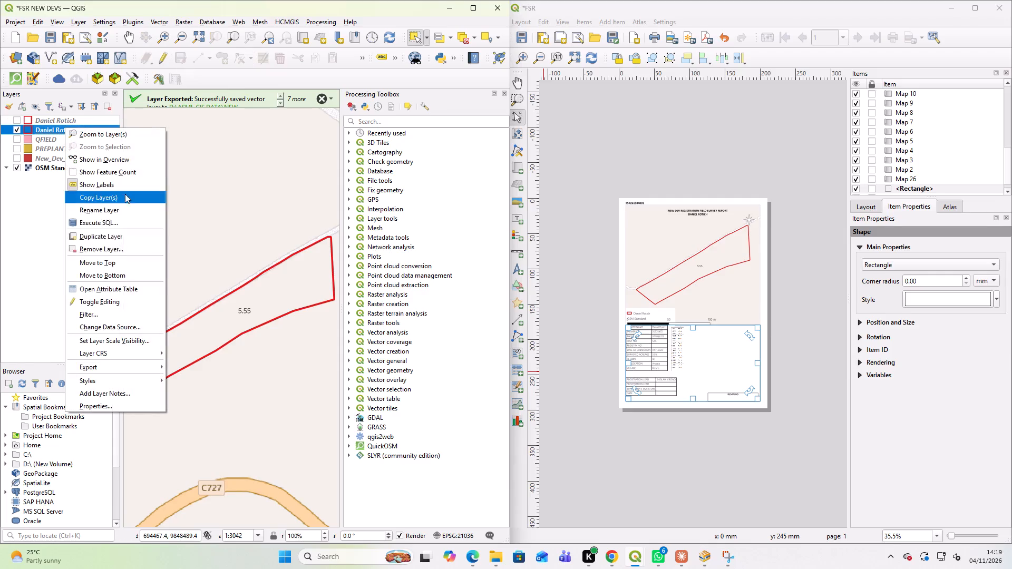
click(108, 289)
double_click(584, 0)
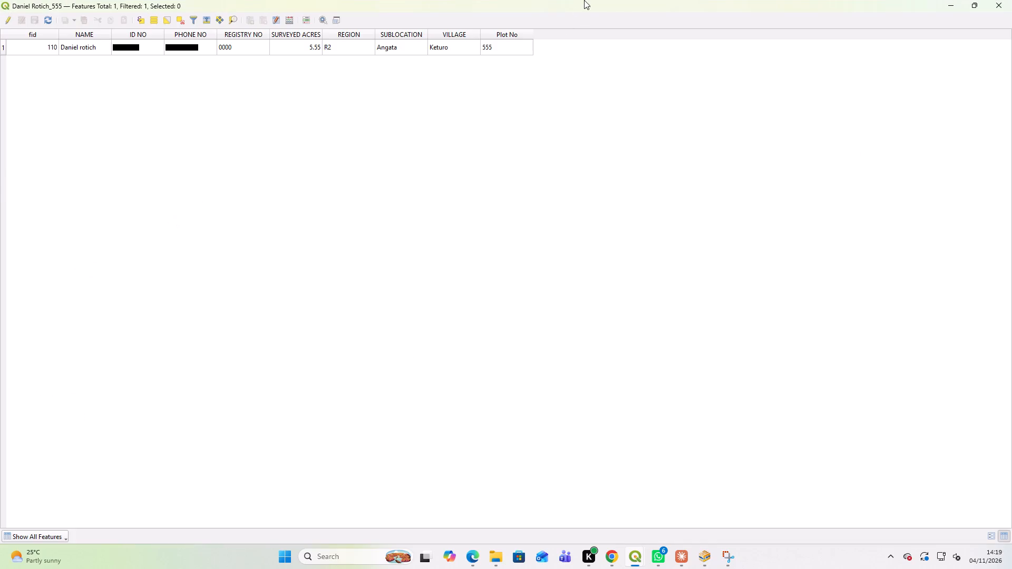
drag(692, 11, 340, 39)
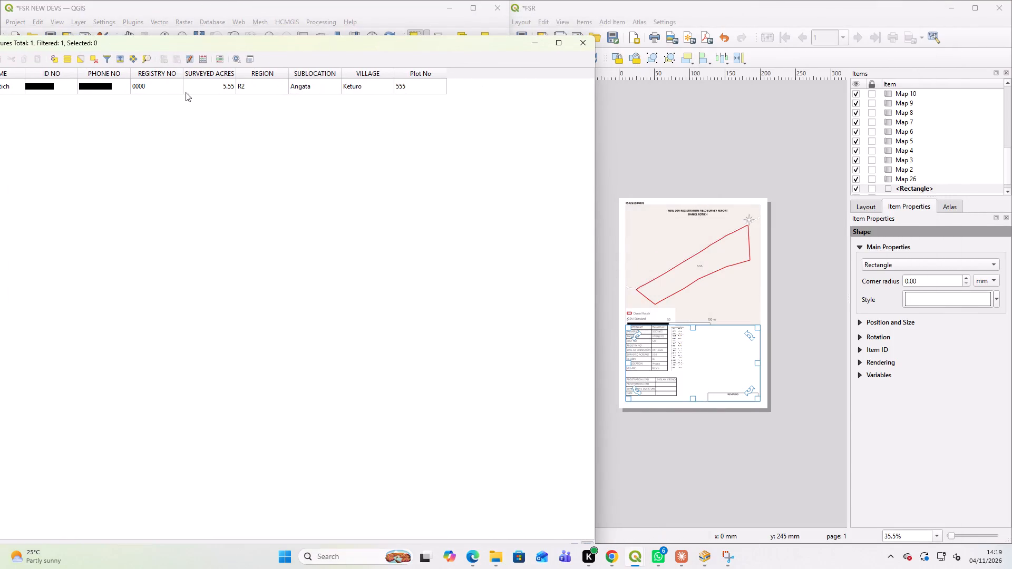
click(34, 90)
drag(126, 47, 208, 25)
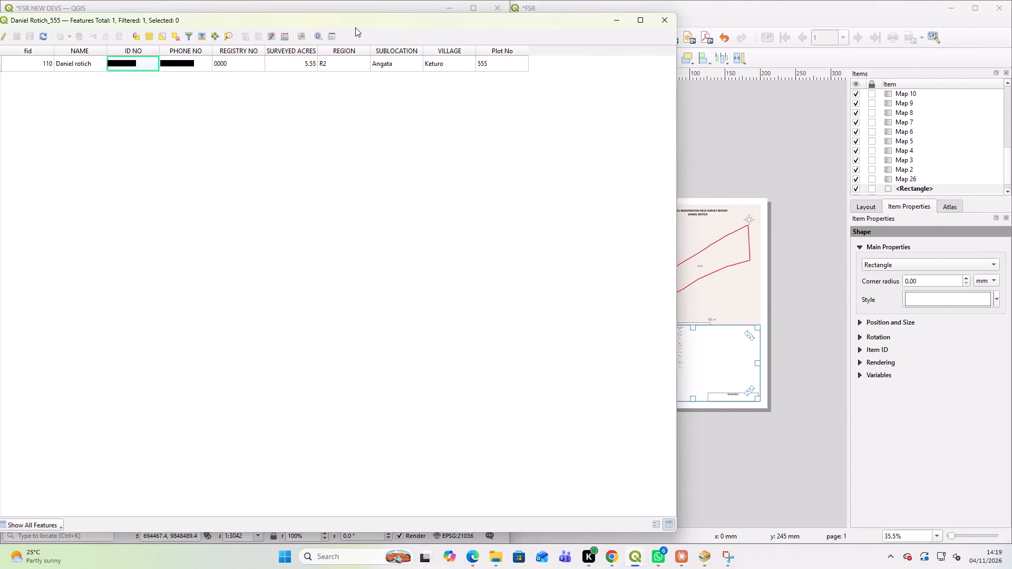
drag(357, 26, 278, 55)
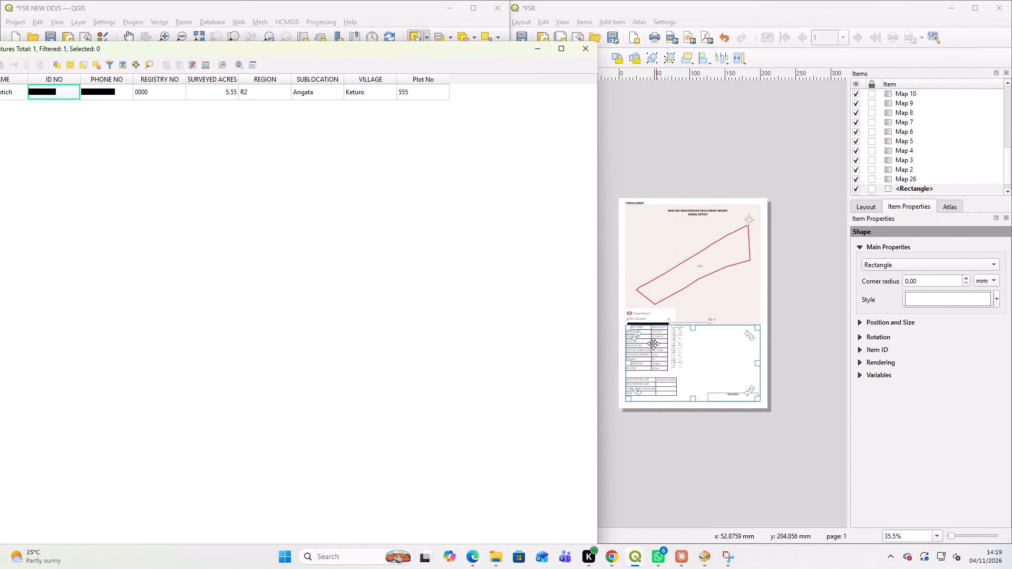
Open the farmer details table in the FSR layout for editing its cell contents.
click(650, 345)
click(975, 263)
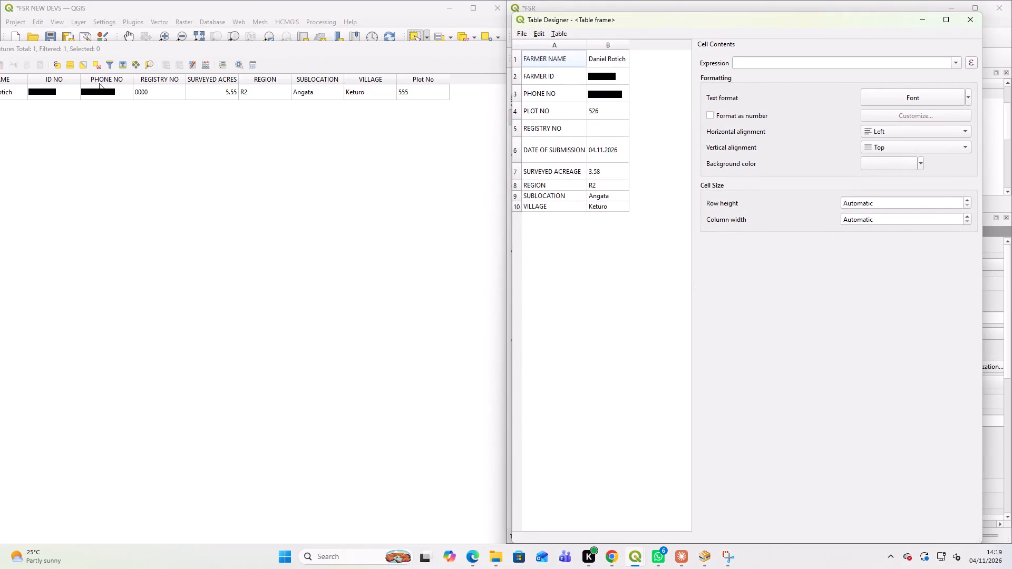
scroll(207, 461, down, 1)
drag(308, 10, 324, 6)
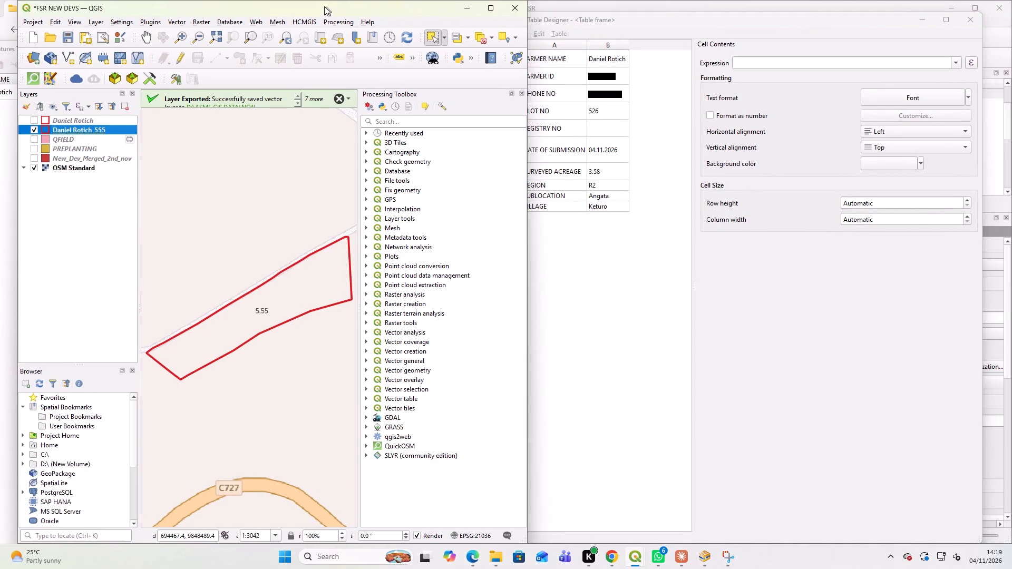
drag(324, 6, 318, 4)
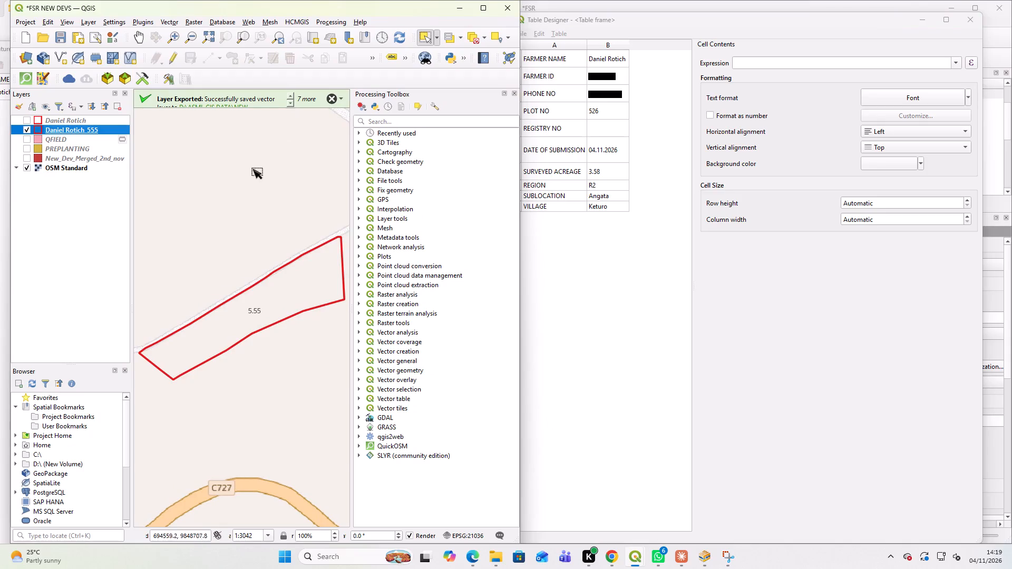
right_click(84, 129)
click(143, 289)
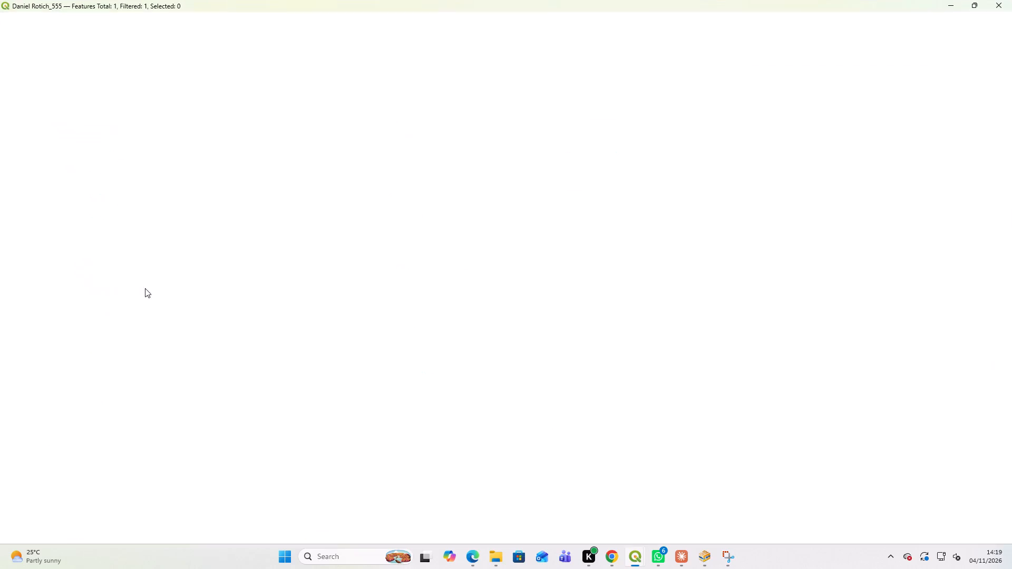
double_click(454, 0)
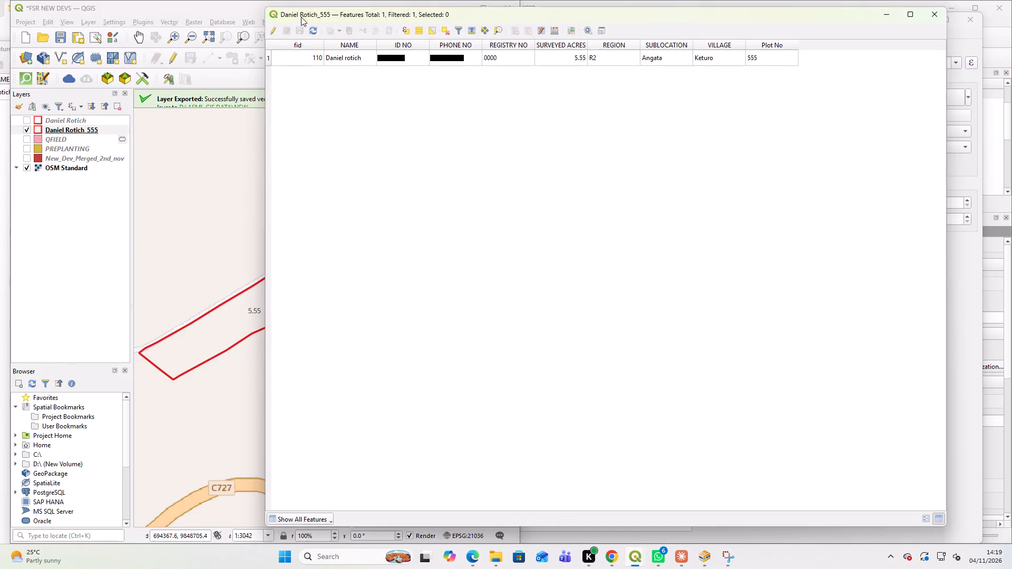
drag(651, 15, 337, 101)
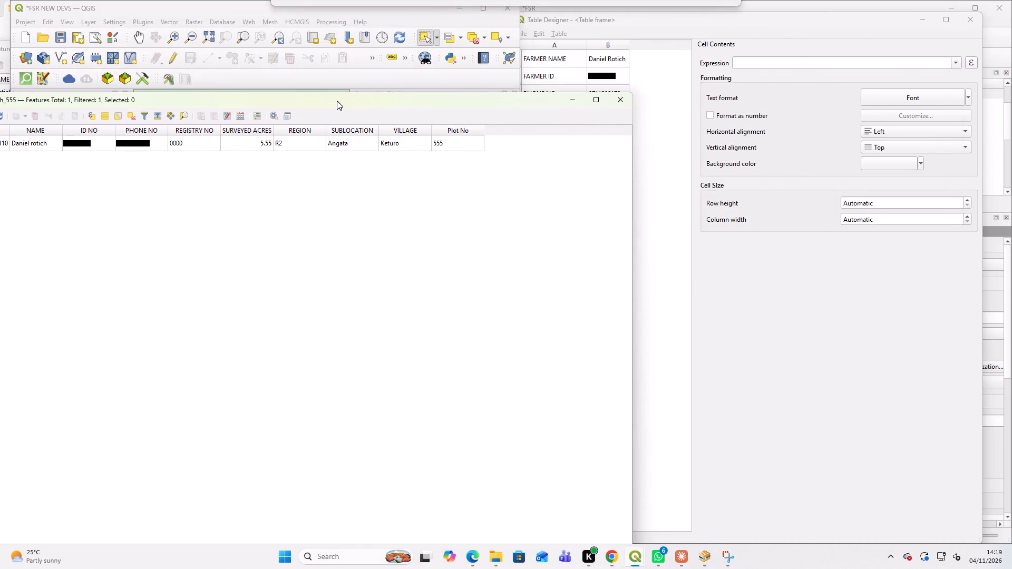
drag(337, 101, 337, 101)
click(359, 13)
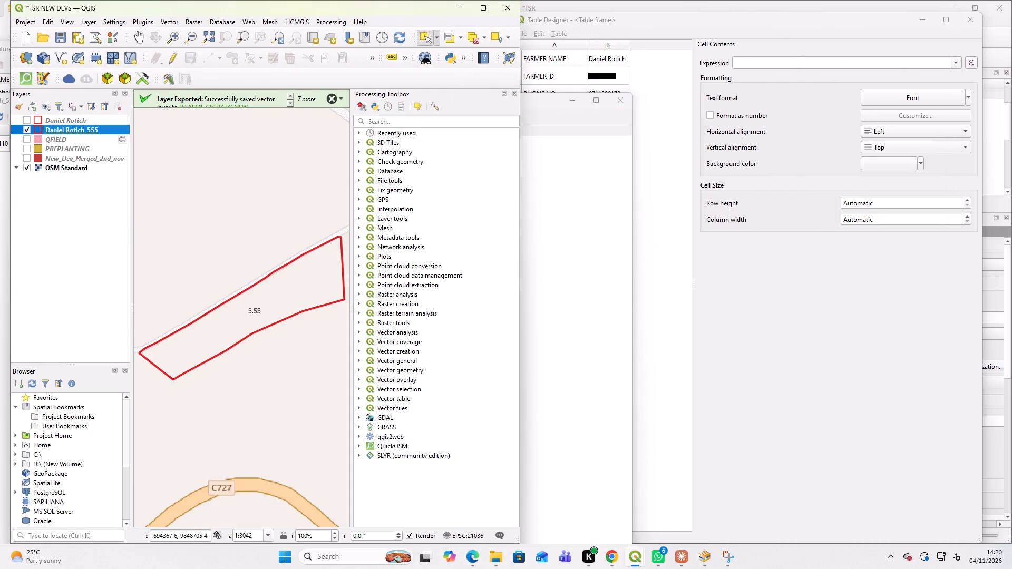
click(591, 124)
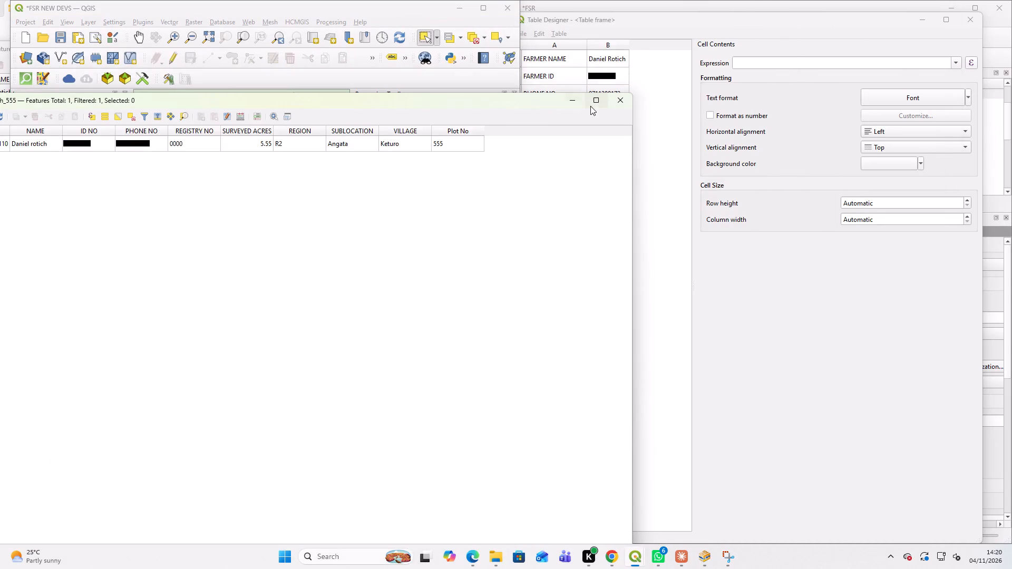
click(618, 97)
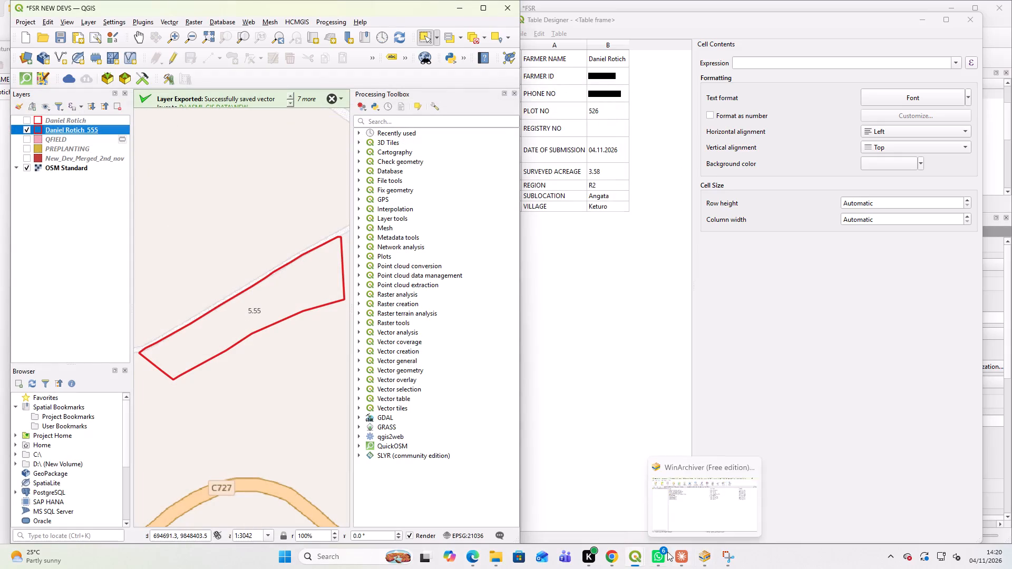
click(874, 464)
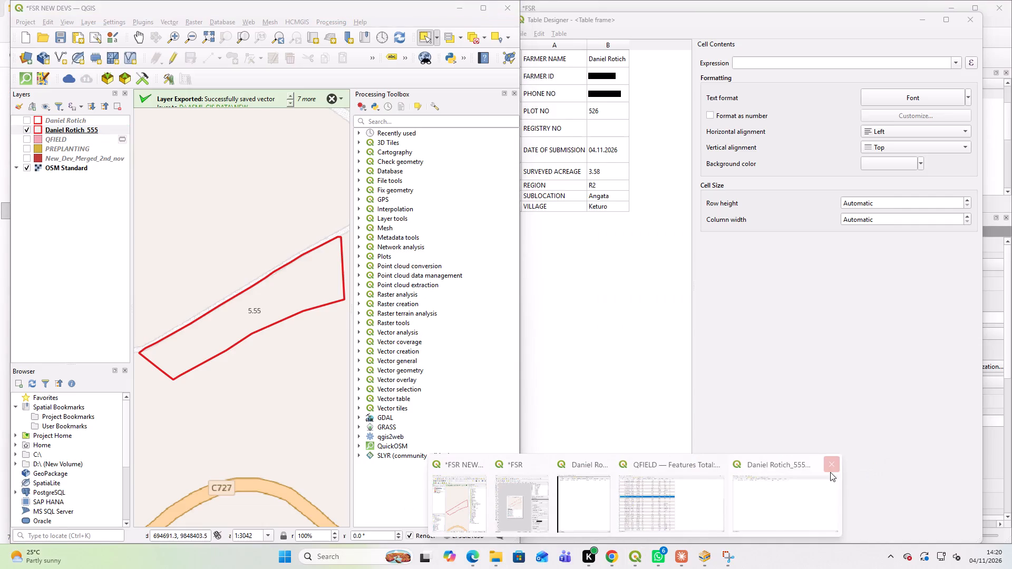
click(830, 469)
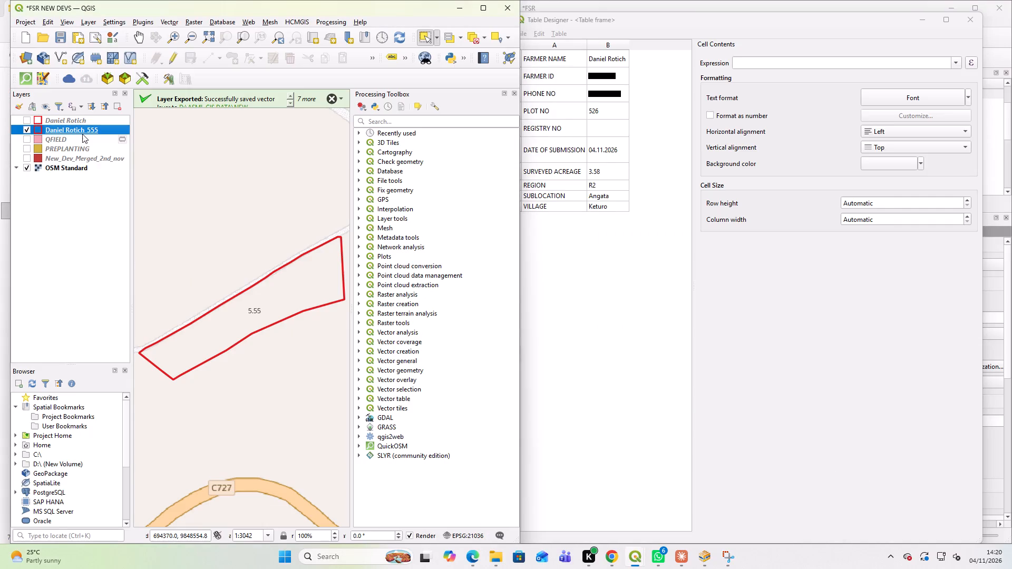
Reopen the _555 layer's attribute table and narrow its window so its columns sit alongside the Table Designer's value column.
right_click(82, 132)
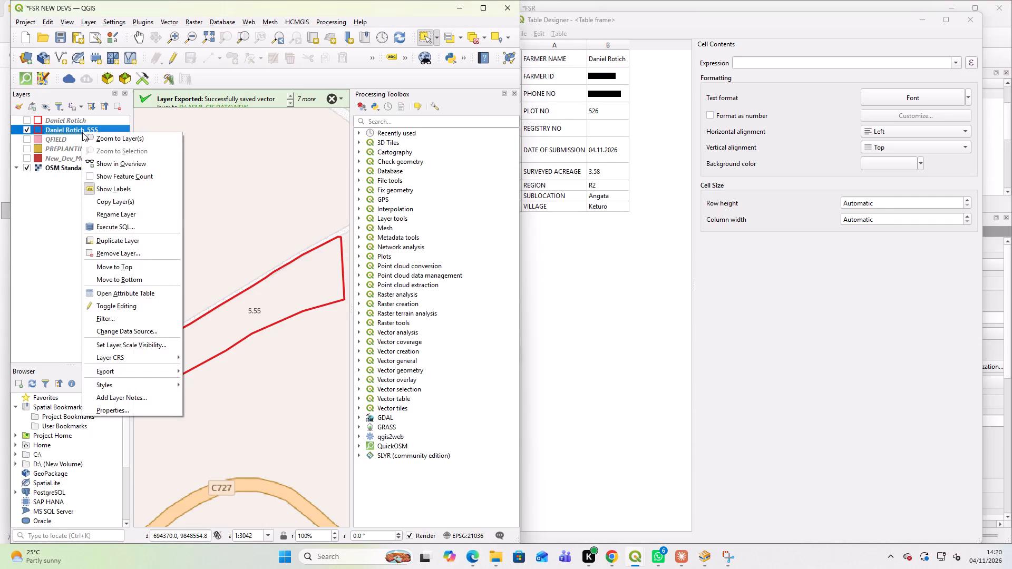
click(135, 289)
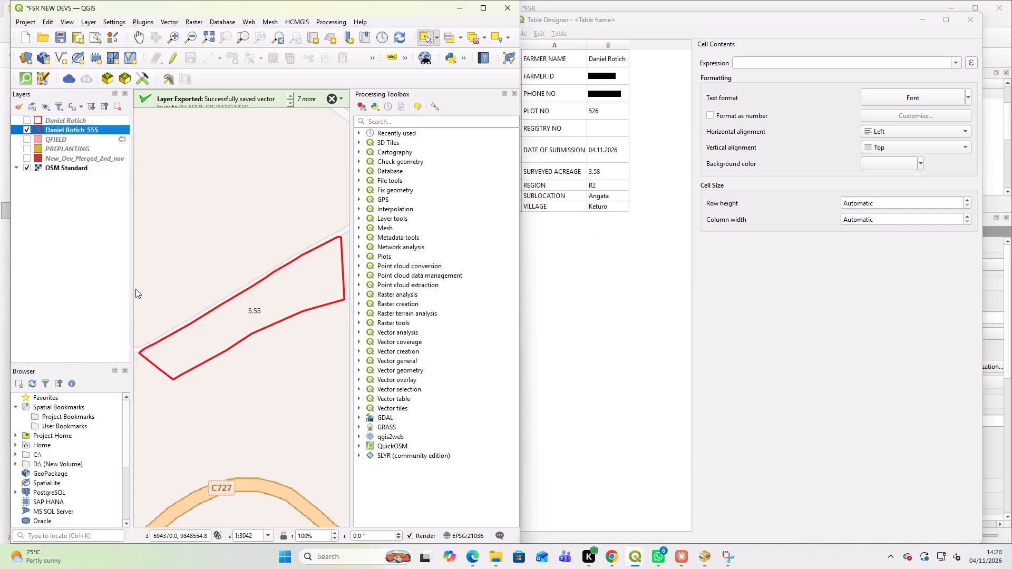
double_click(505, 0)
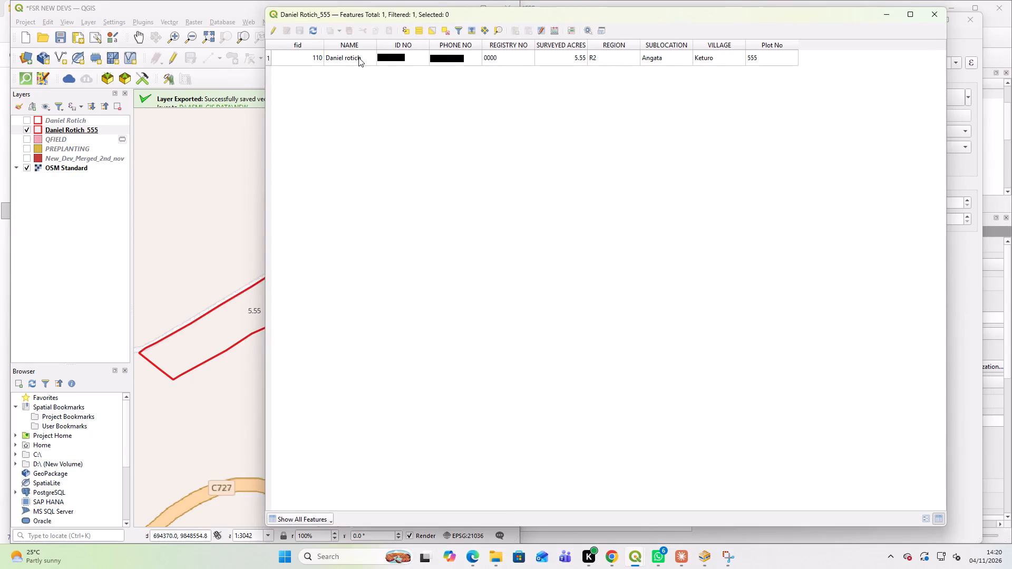
drag(607, 15, 373, 30)
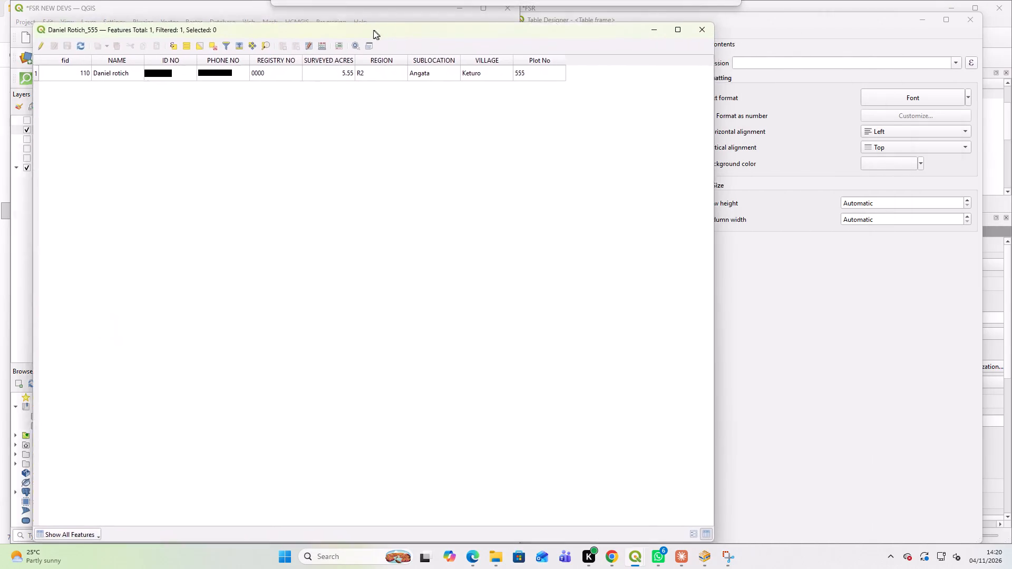
drag(373, 30, 356, 25)
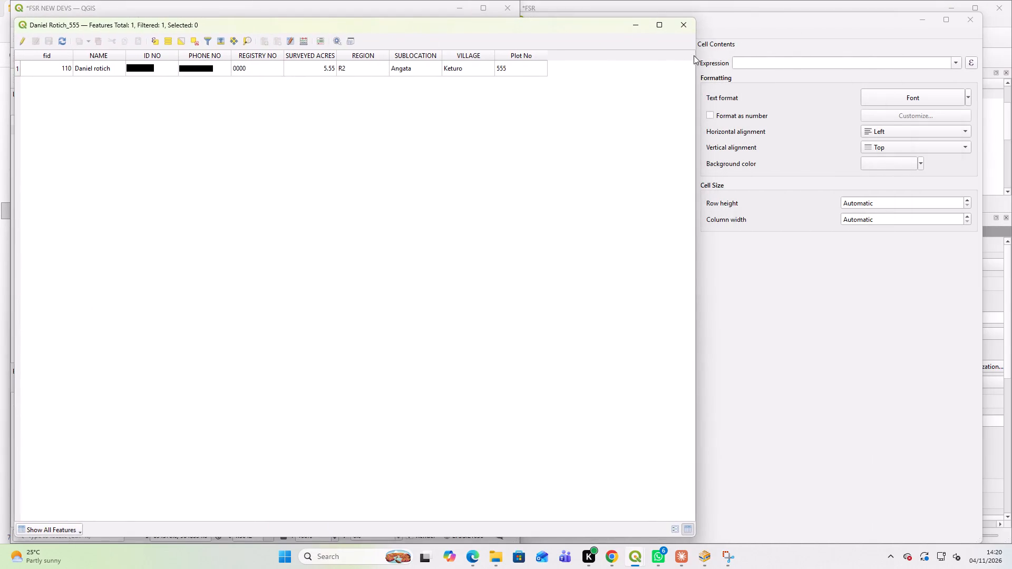
drag(696, 75, 565, 66)
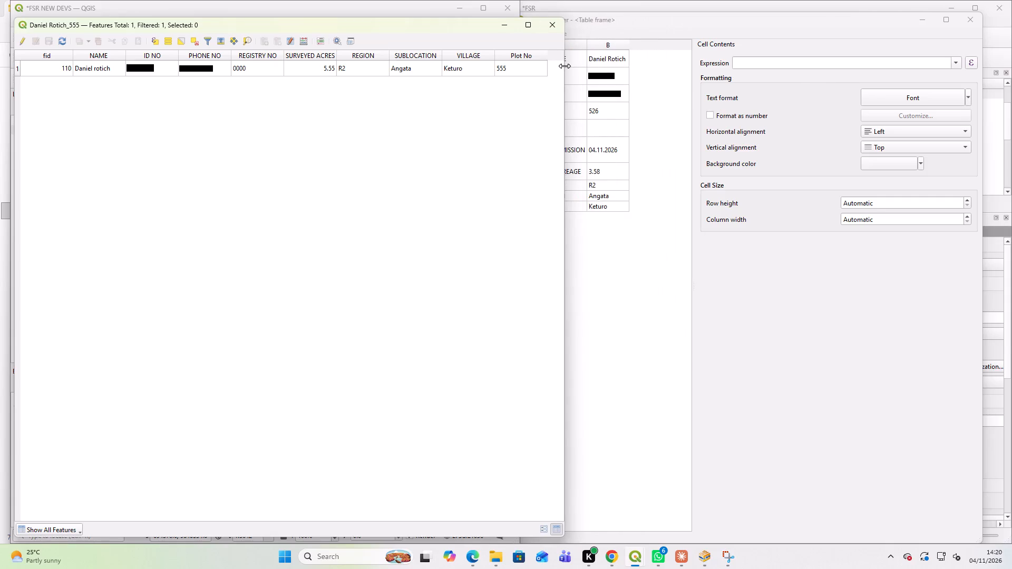
drag(565, 66, 552, 66)
click(658, 195)
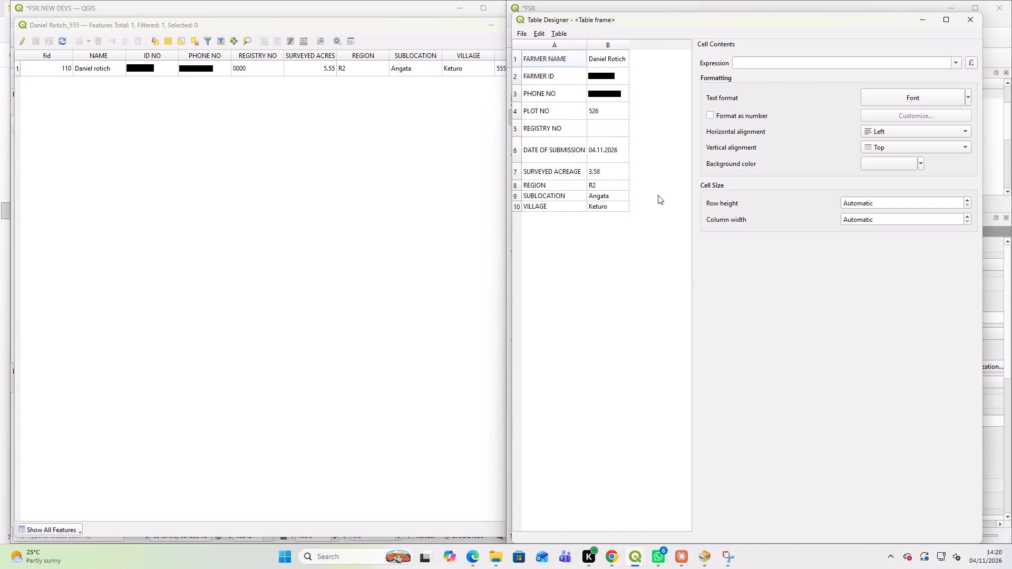
Copy the plot number 555 from the _555 attribute table into the PLOT NO row of the farmer details table.
click(497, 72)
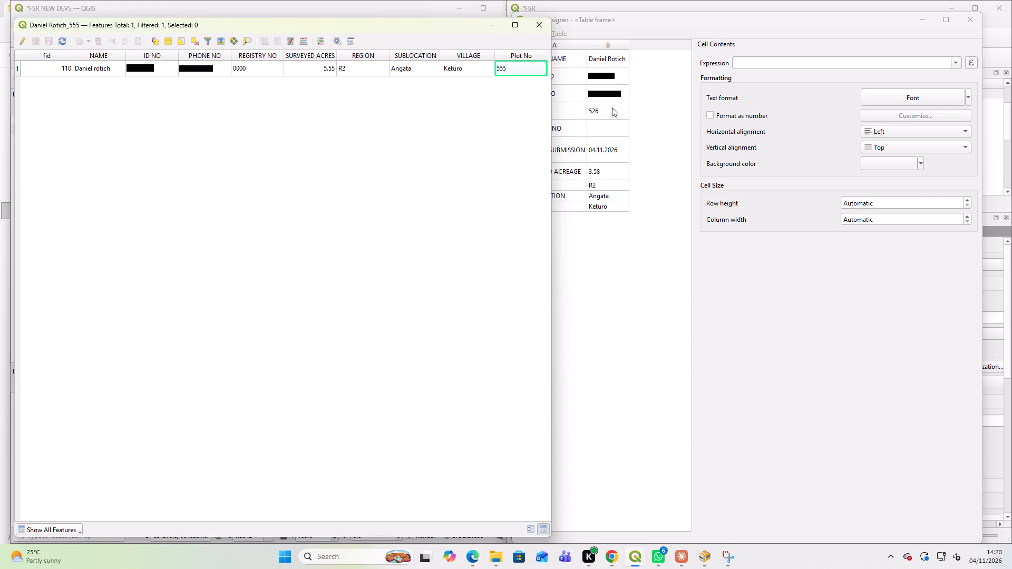
right_click(511, 66)
click(541, 84)
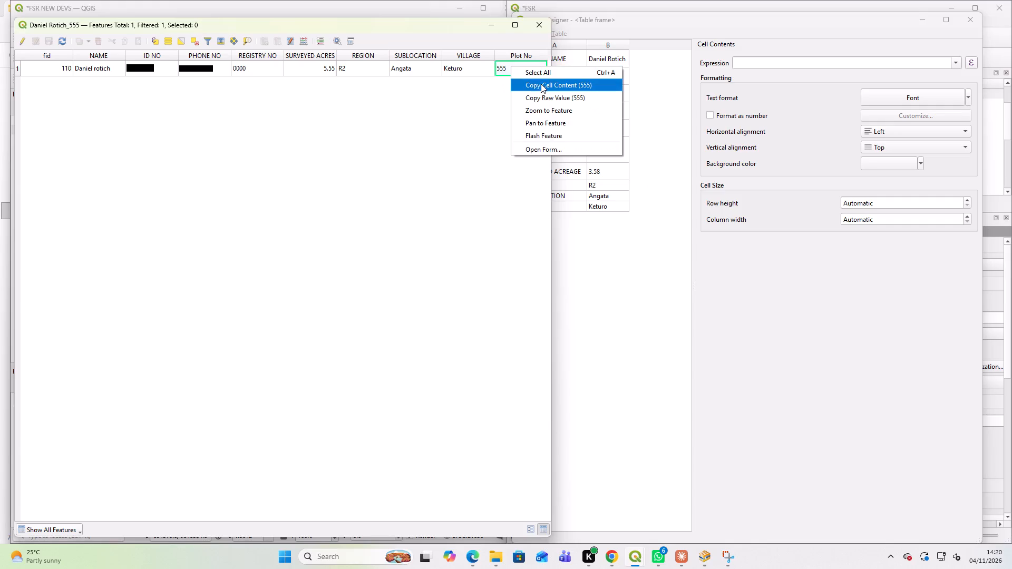
double_click(598, 111)
right_click(598, 111)
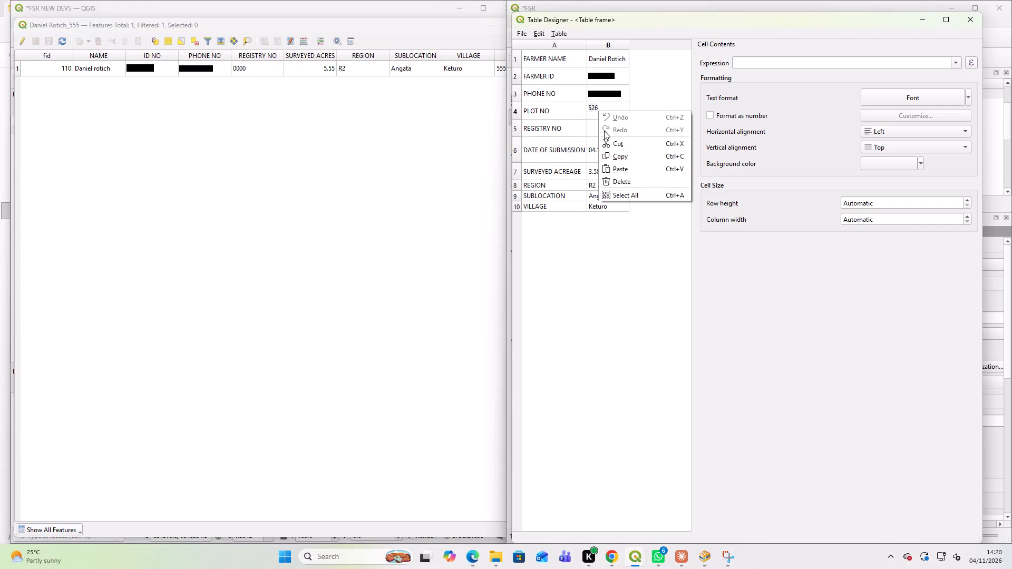
click(621, 165)
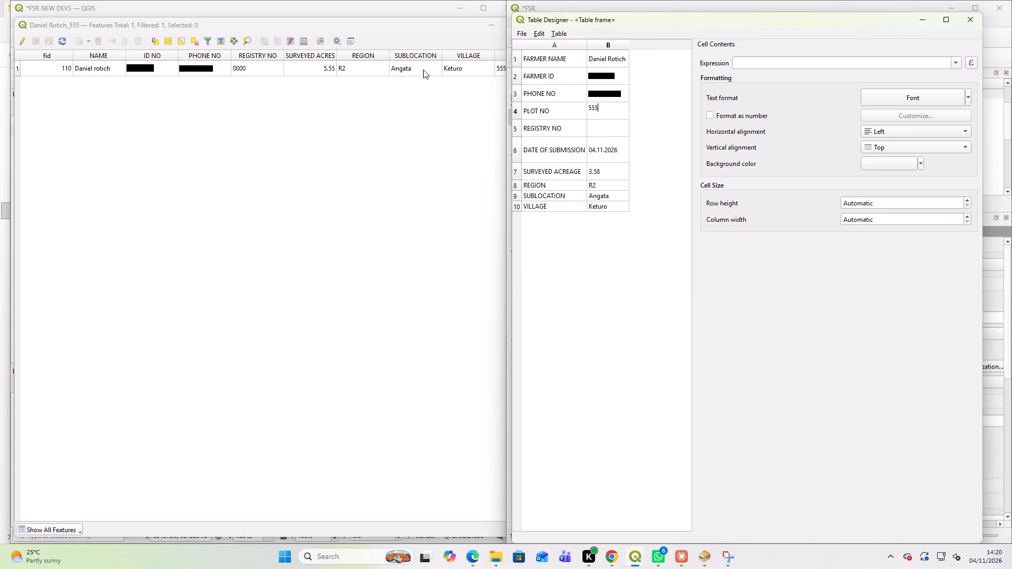
Copy the surveyed acres value 5.55 into the SURVEYED ACREAGE row, and close the attribute table and the Table Designer.
click(329, 68)
right_click(329, 68)
click(385, 83)
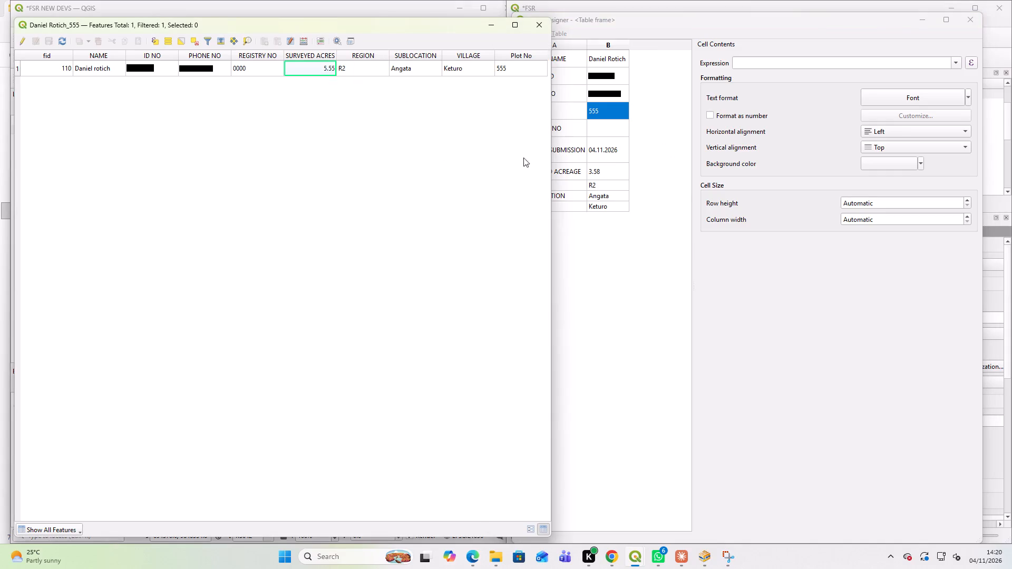
double_click(600, 170)
right_click(600, 170)
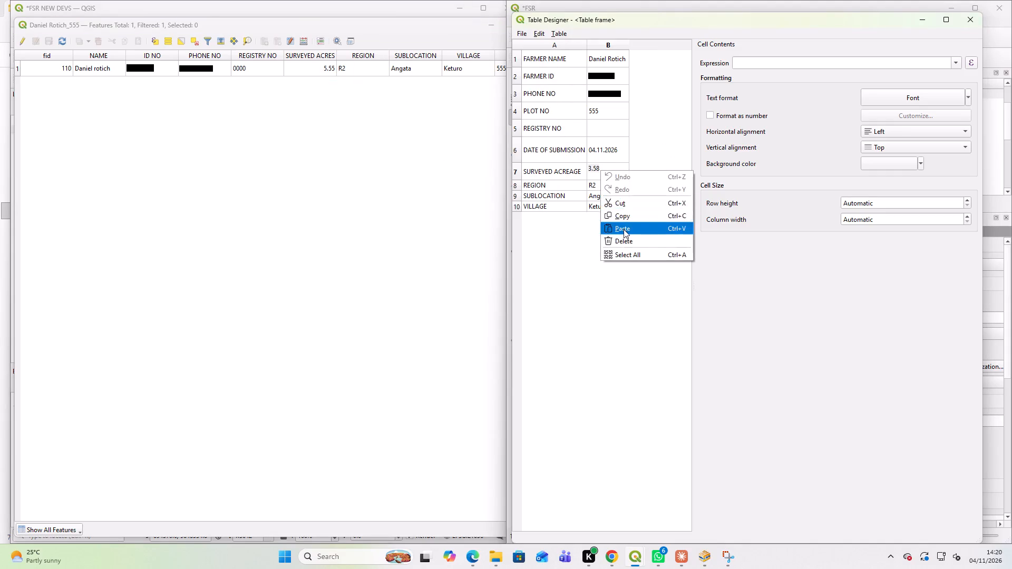
click(624, 229)
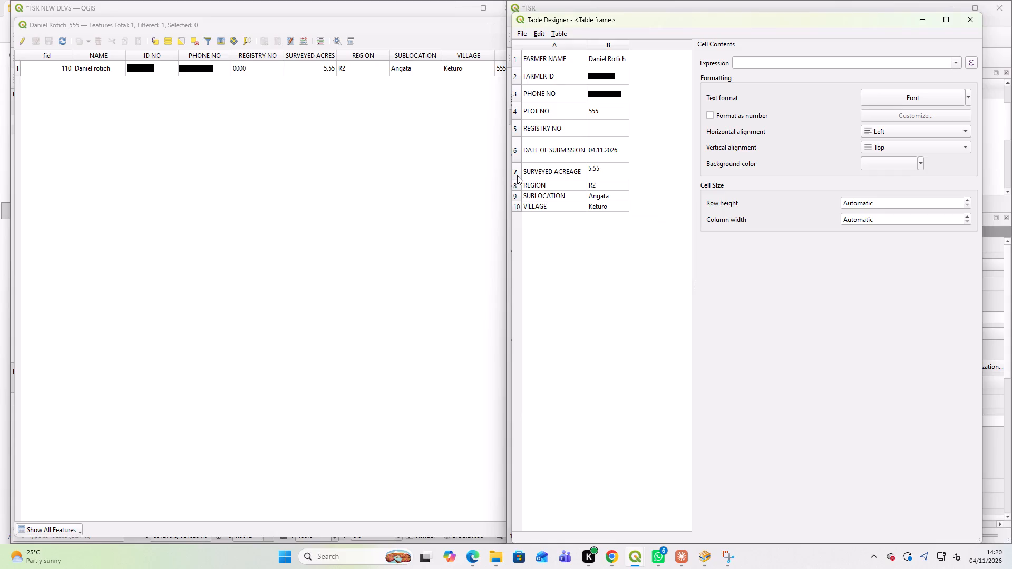
click(488, 180)
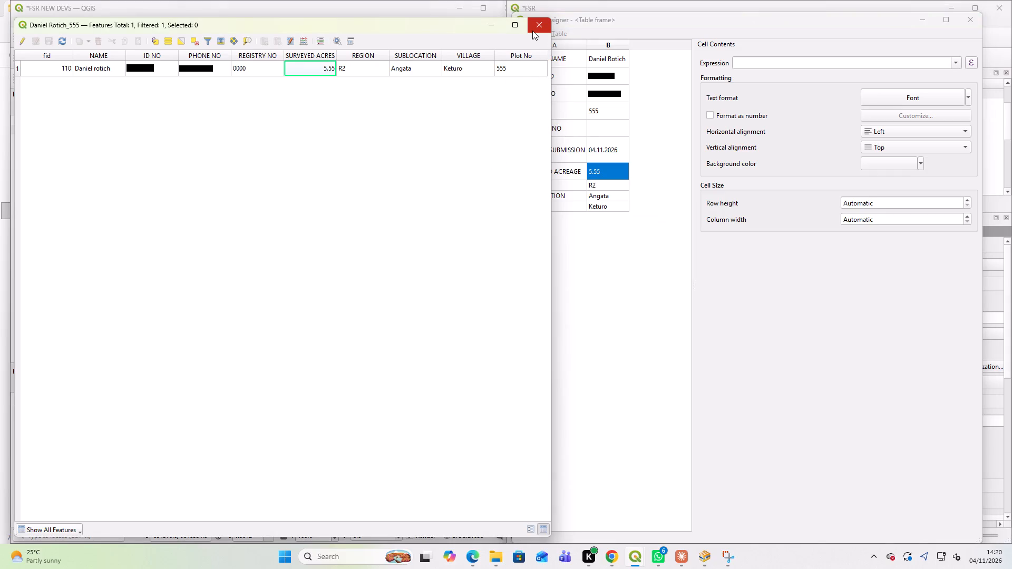
click(533, 30)
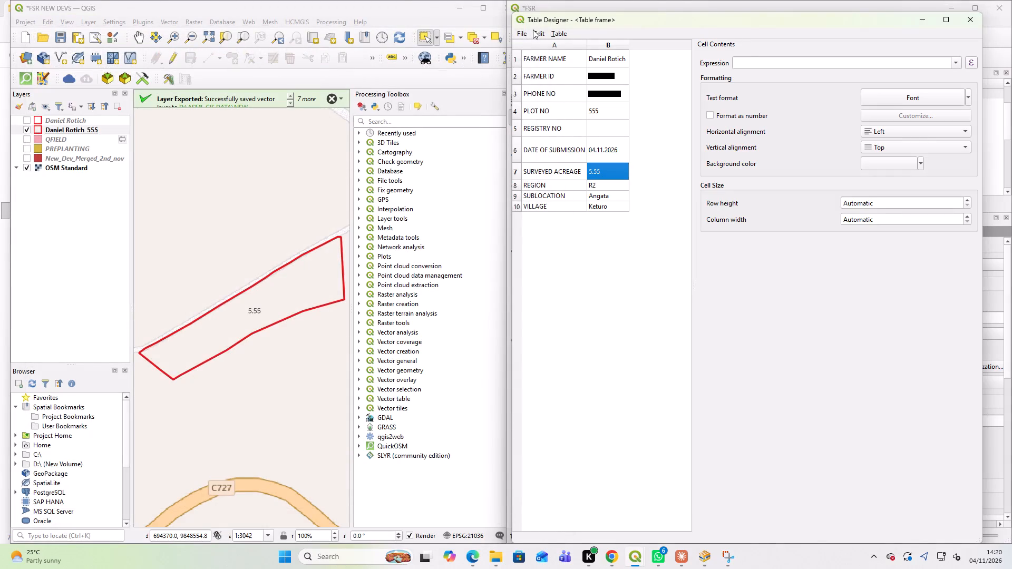
click(635, 259)
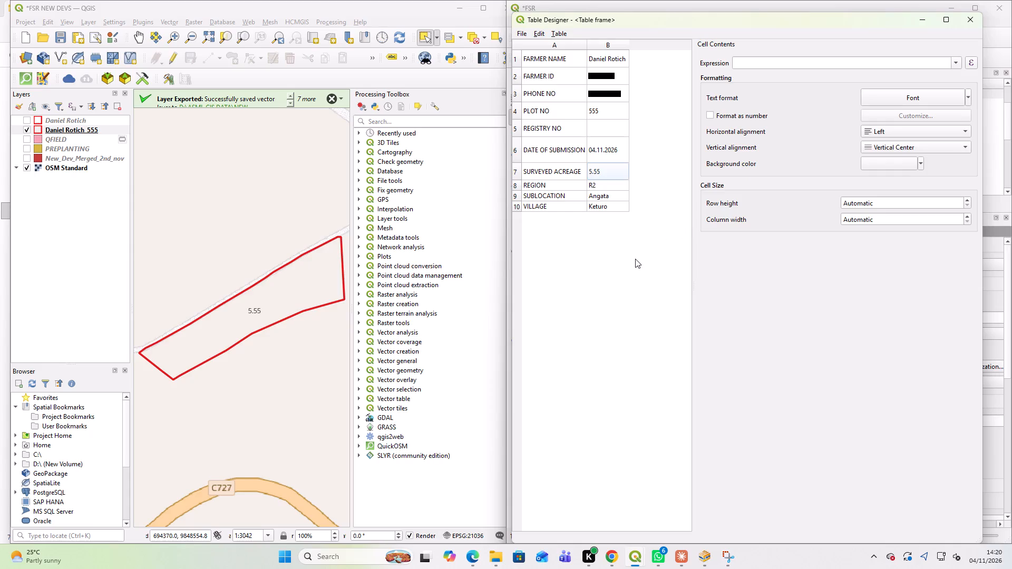
click(635, 255)
click(969, 25)
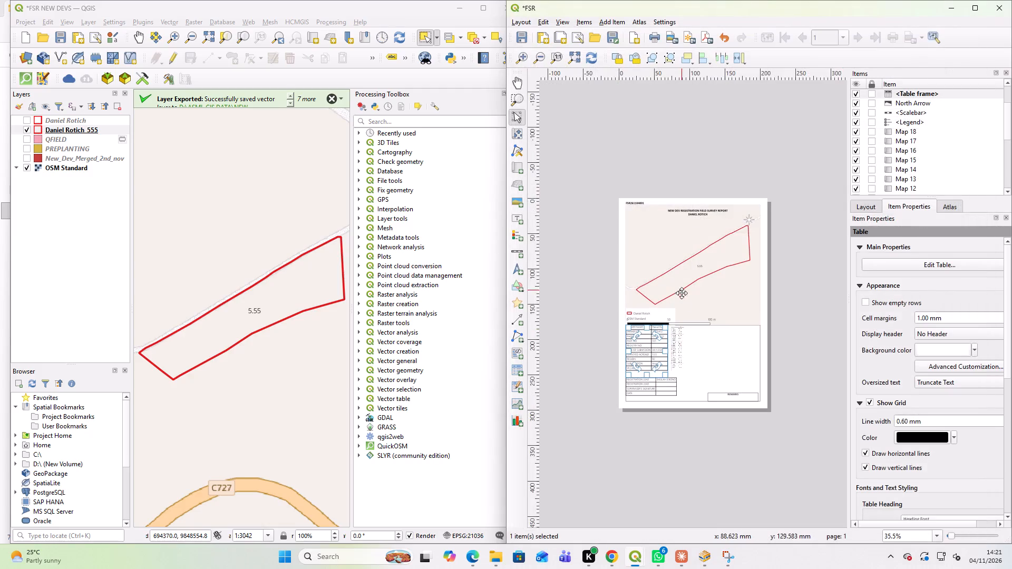
Deselect the table and maximize the FSR layout window to show the whole report page.
click(805, 311)
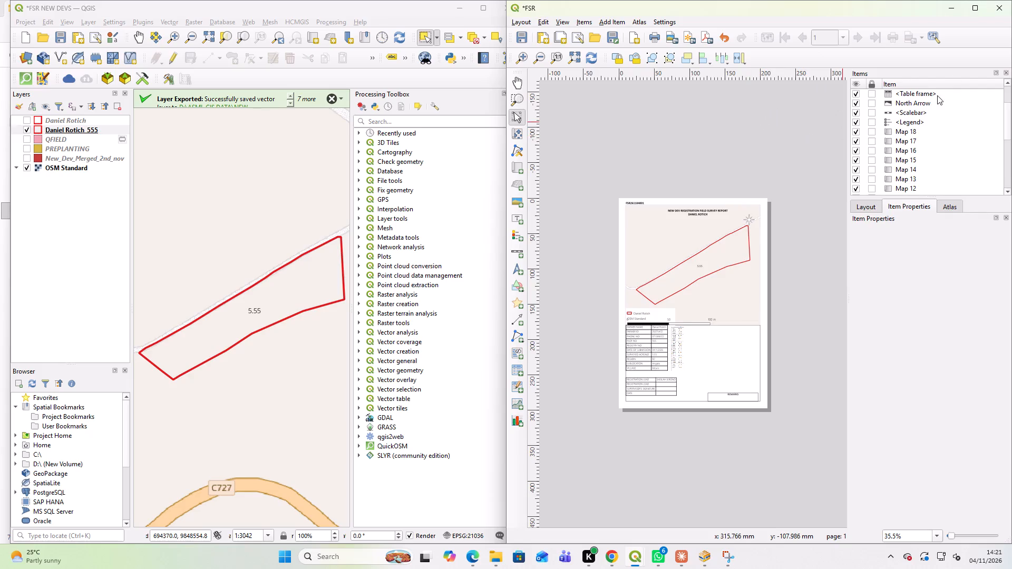
click(976, 8)
click(584, 279)
scroll(470, 257, up, 2)
scroll(468, 257, down, 1)
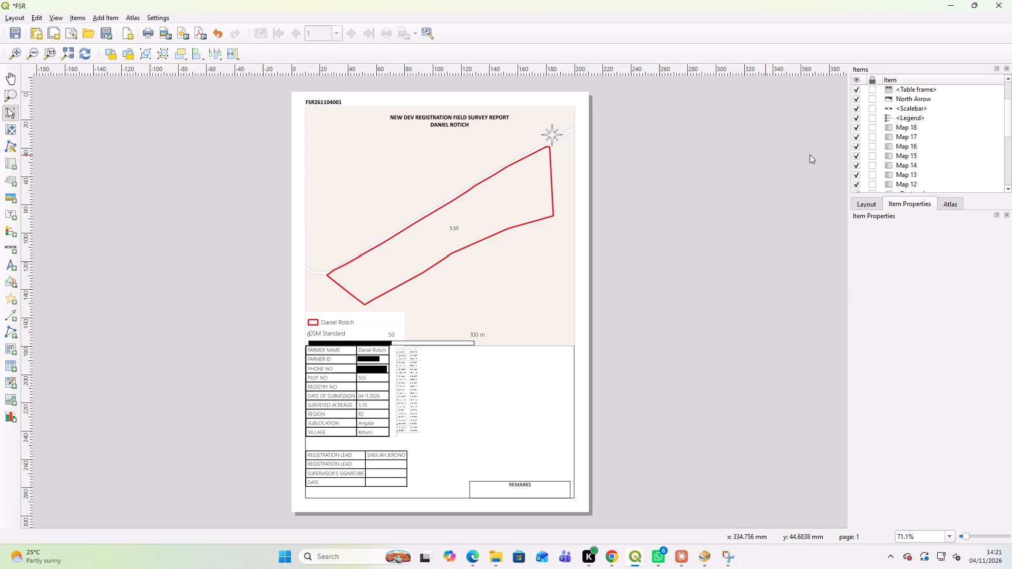
Copy the farmer's name from the second line of the report's title label.
scroll(891, 127, up, 3)
click(908, 117)
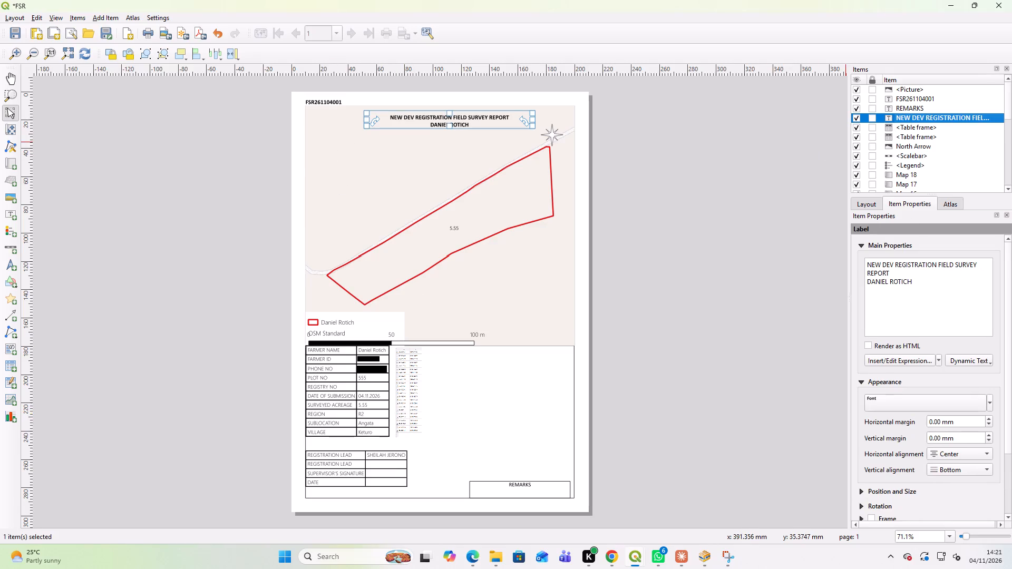
triple_click(891, 284)
right_click(891, 284)
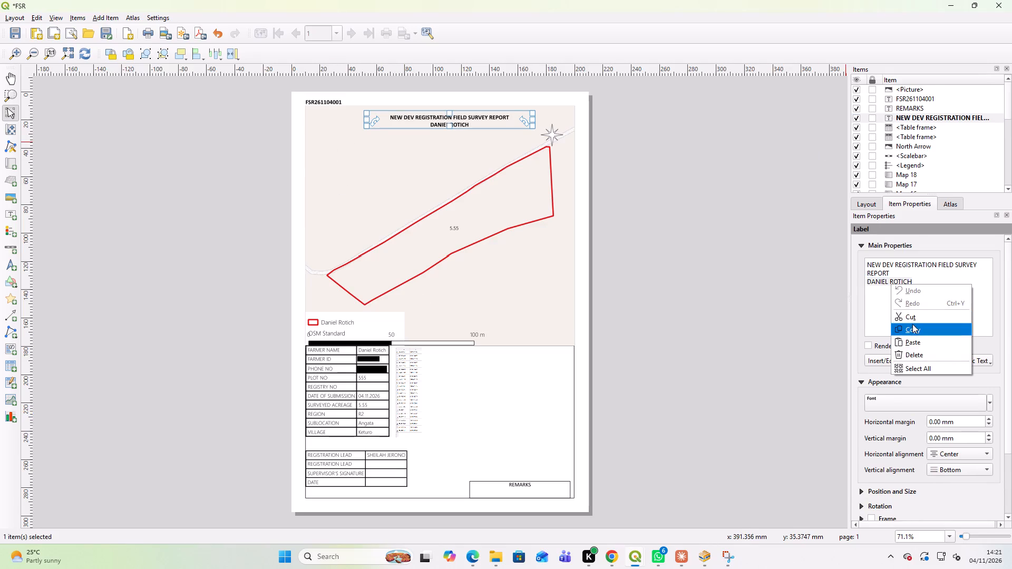
click(912, 325)
click(892, 314)
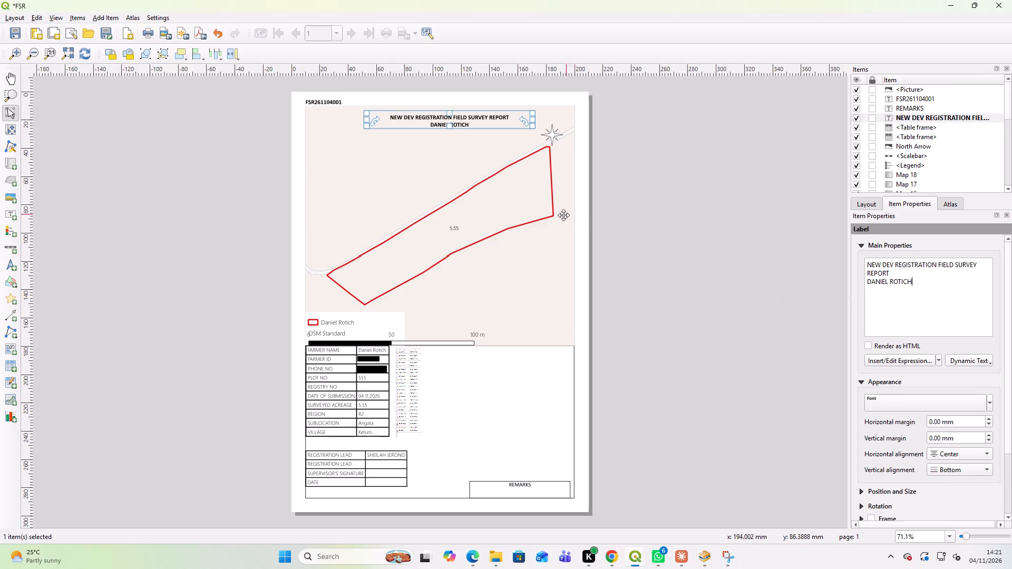
Close the QFIELD attribute table and the farmer layer's attribute table windows, and return to the FSR layout.
click(639, 557)
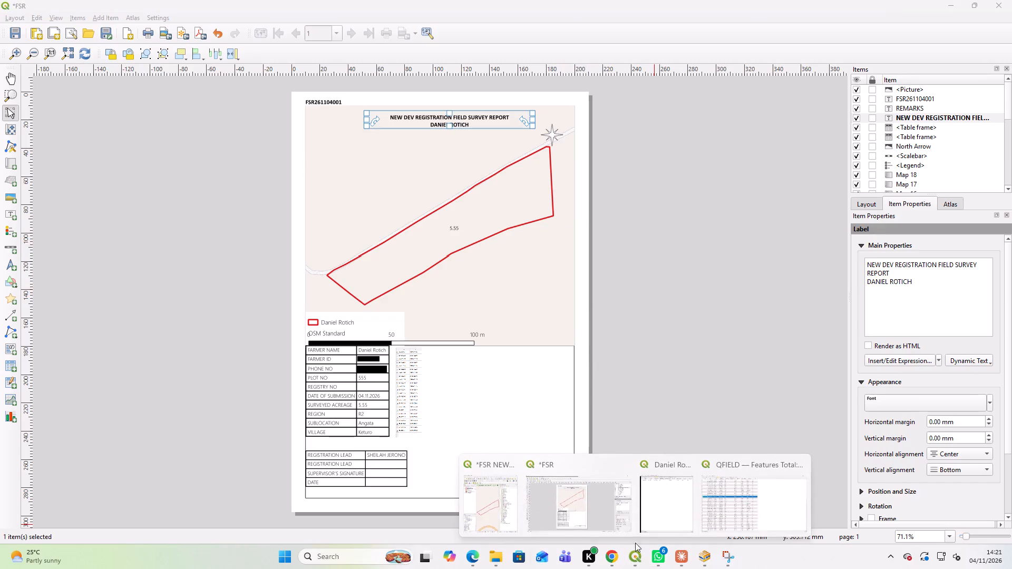
click(806, 465)
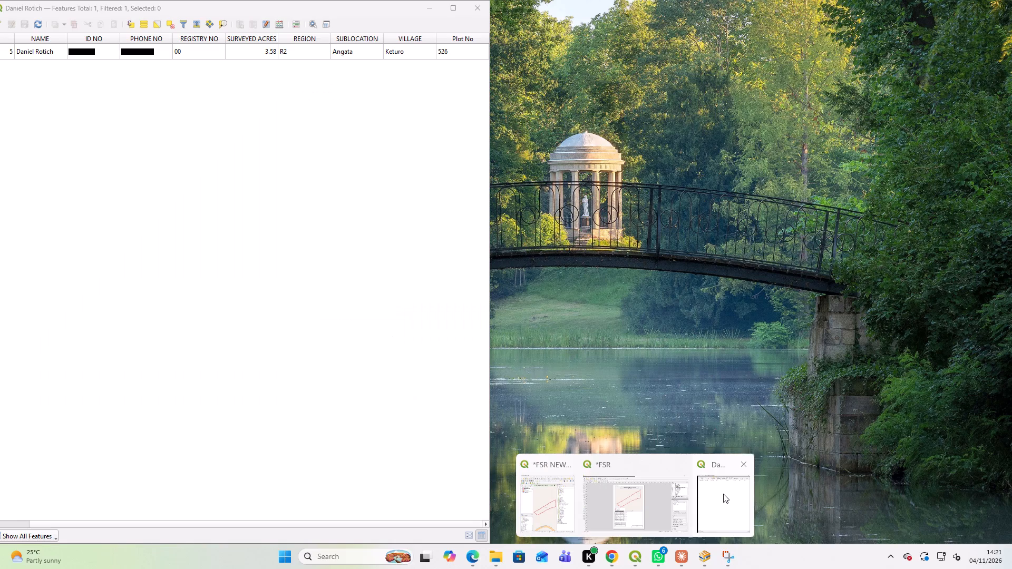
click(743, 467)
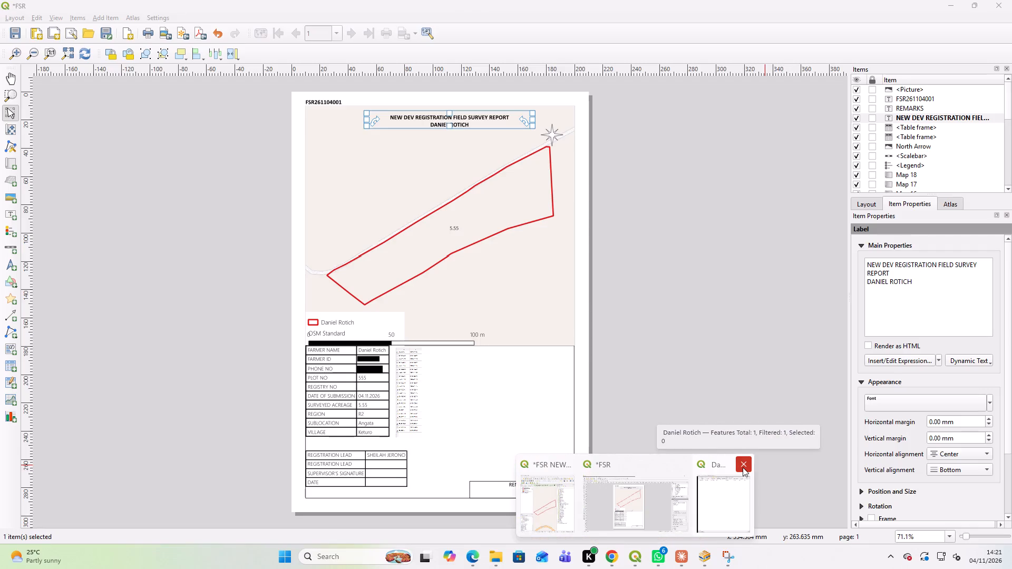
click(684, 493)
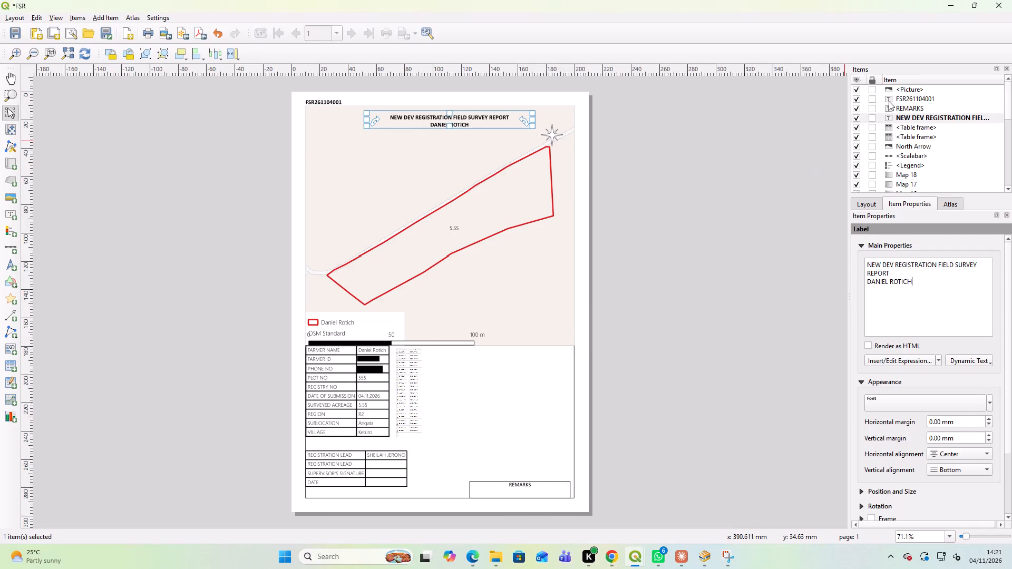
Start exporting the layout to PDF past the layout check, and browse to the 04.10.2026 folder under NEW DEV, November.
click(201, 33)
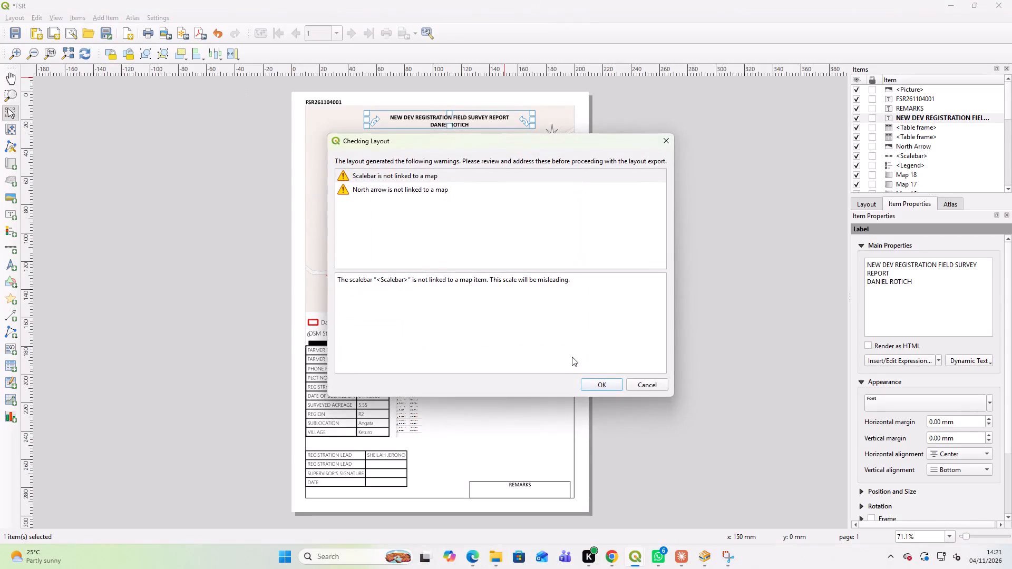
click(599, 381)
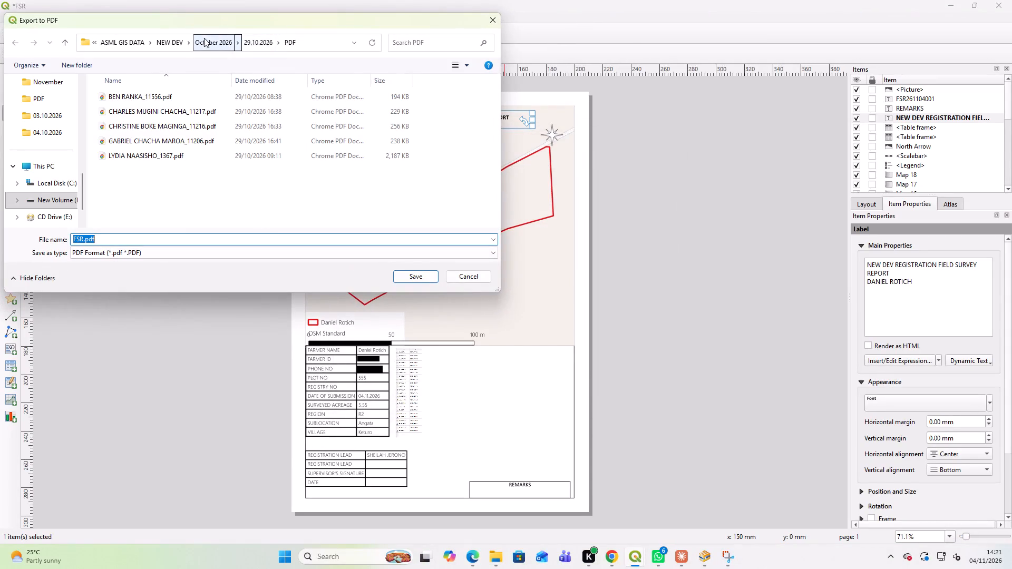
click(170, 39)
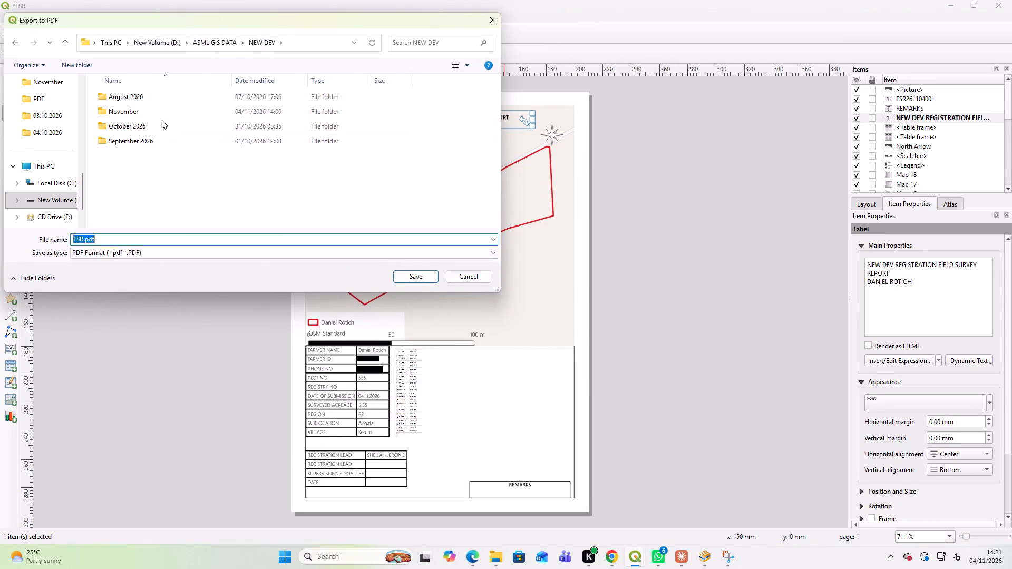
double_click(162, 109)
double_click(150, 125)
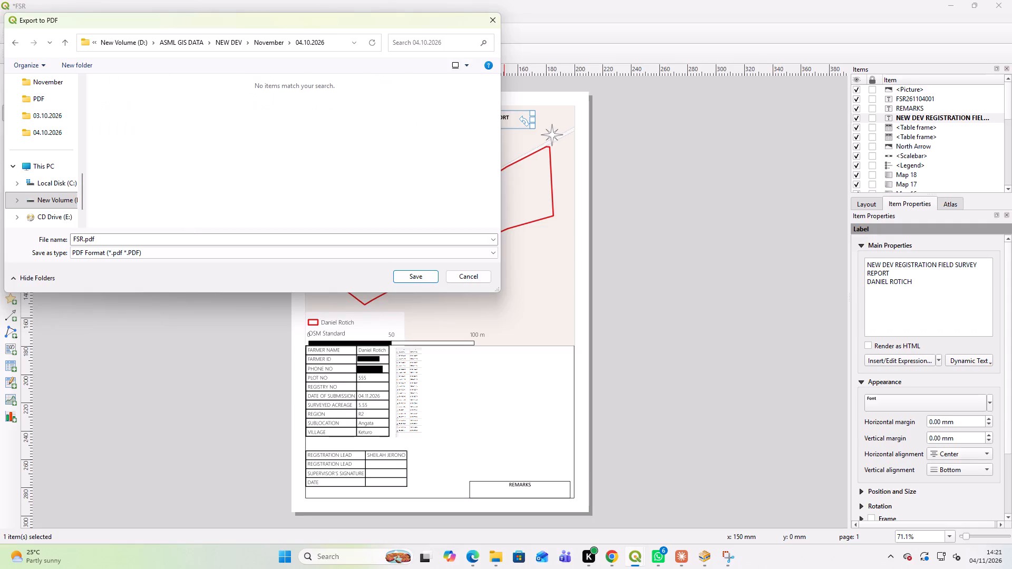
Create a subfolder named PDF inside the 04.10.2026 folder and open it as the export destination.
click(184, 241)
click(202, 179)
right_click(207, 146)
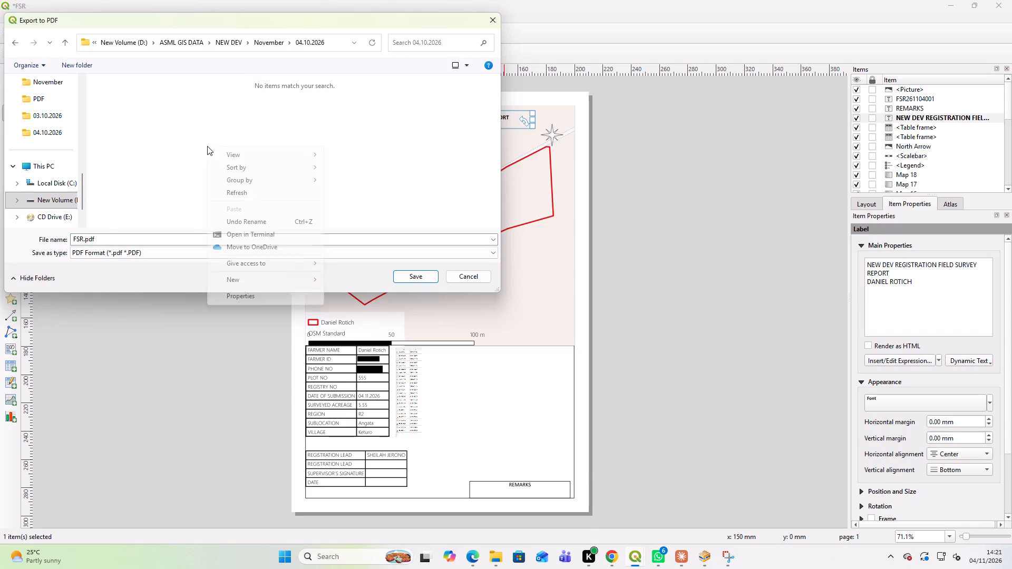
click(251, 282)
click(350, 281)
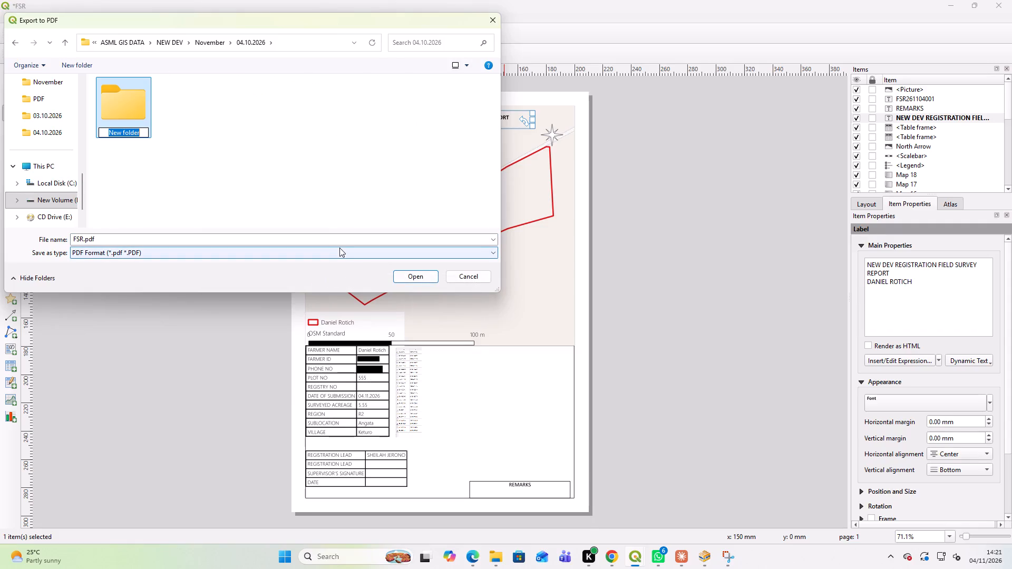
text(PDF)
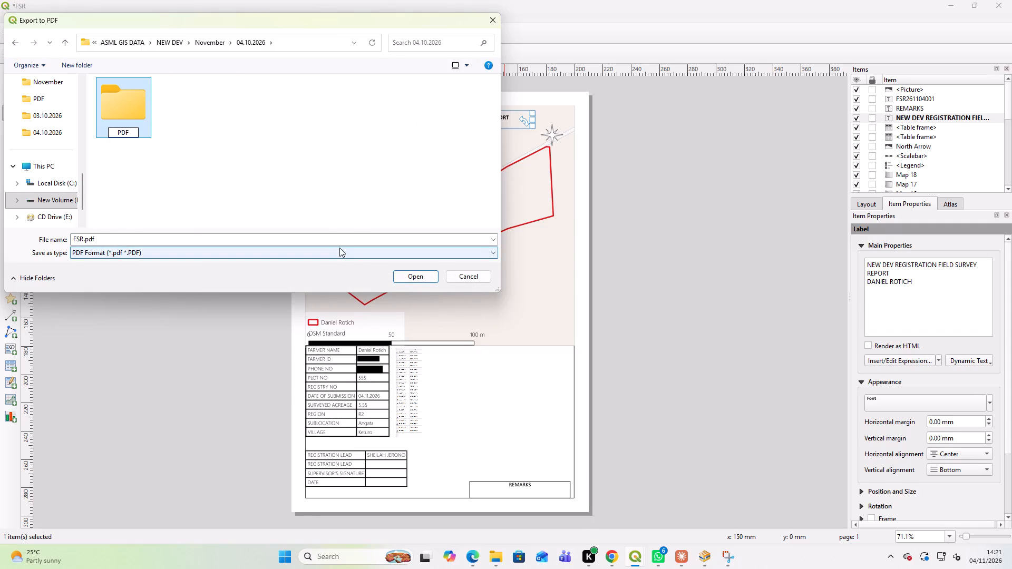
key(Return)
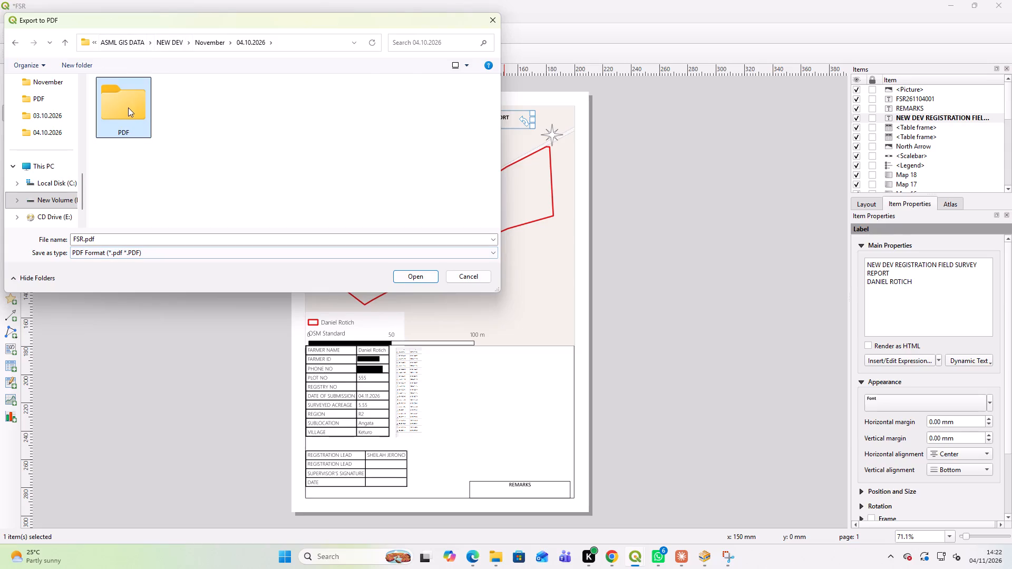
double_click(129, 107)
Name the PDF file with the copied farmer's name followed by _FIELD NO. 5634.
double_click(150, 241)
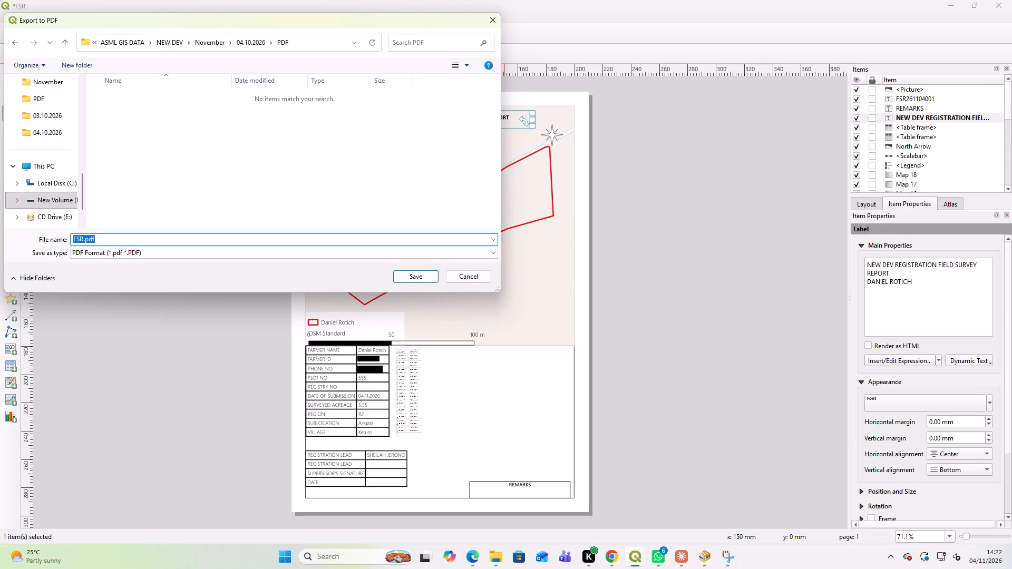
key(ctrl+v)
key(shift+underscore)
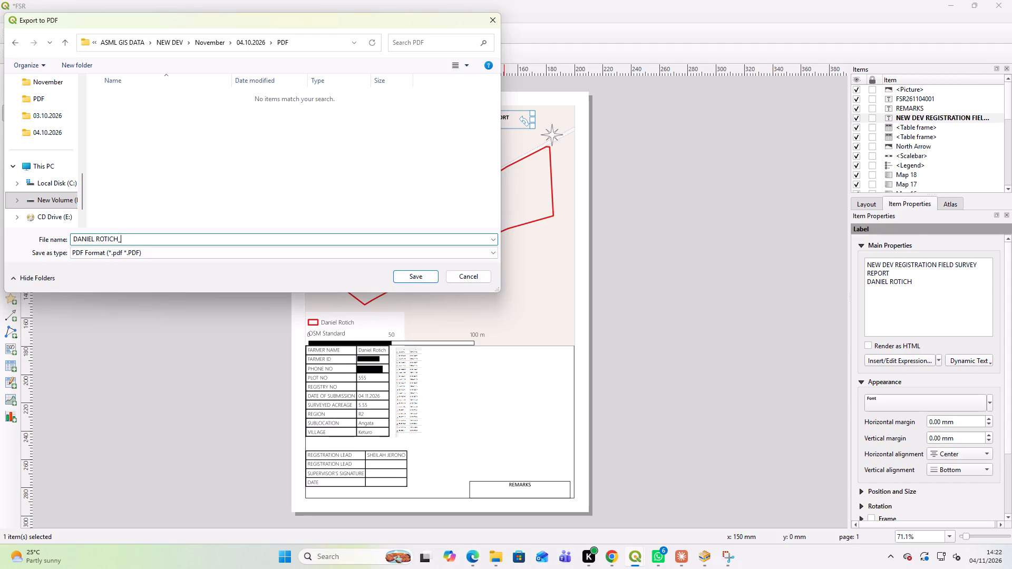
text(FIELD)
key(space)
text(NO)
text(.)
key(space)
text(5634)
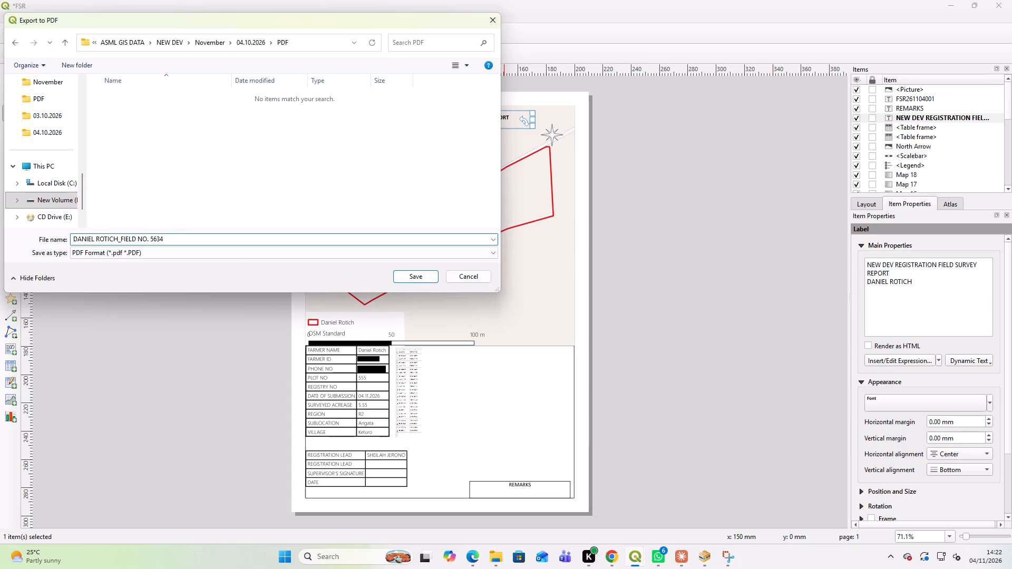
Save the FSR layout as a PDF in the PDF folder, keeping the offered PDF export options.
click(423, 274)
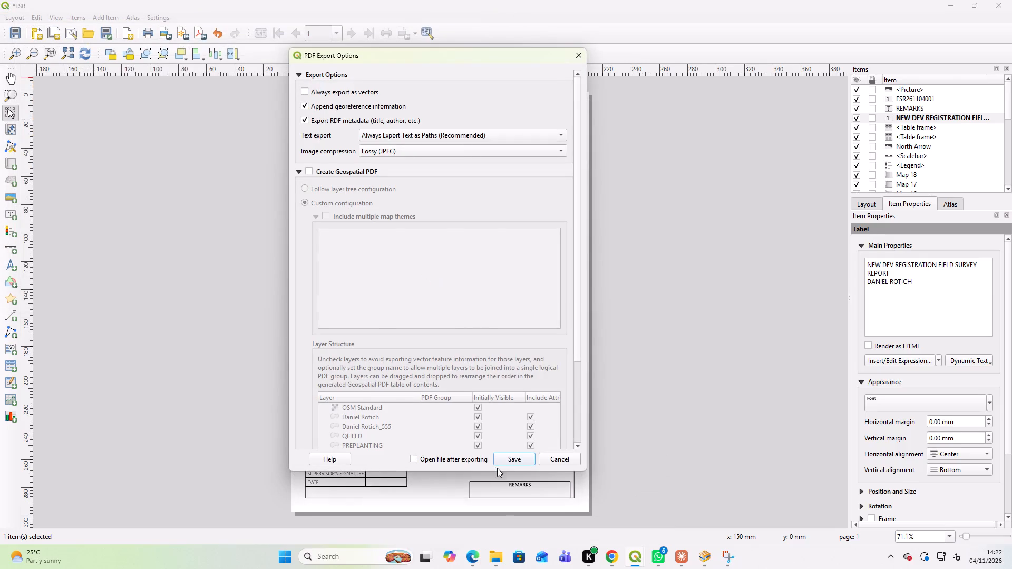
click(515, 459)
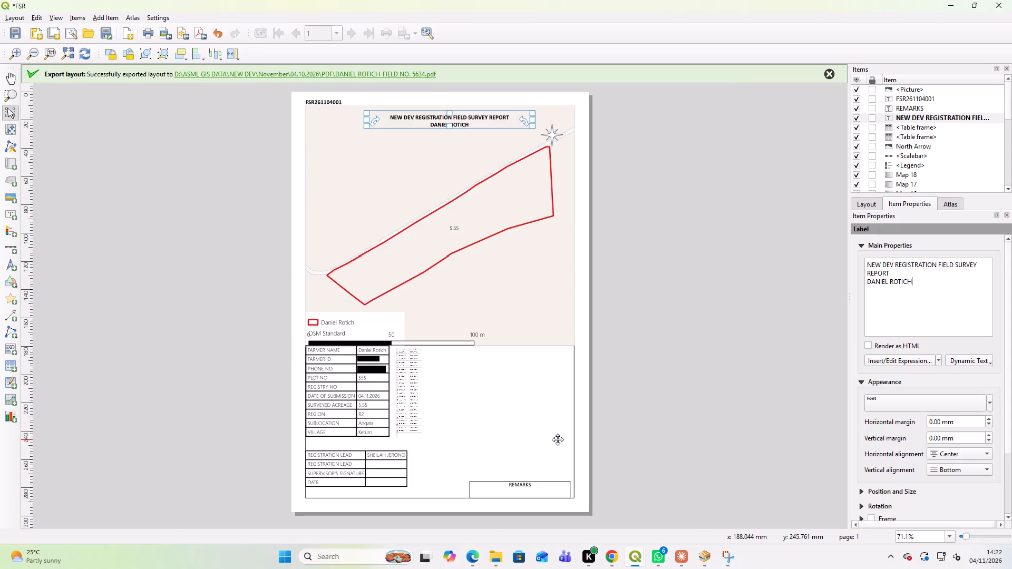
scroll(558, 439, up, 1)
Switch to File Explorer, open the PDF subfolder inside 04.10.2026, and select the exported FIELD NO. 5634 report file.
click(500, 554)
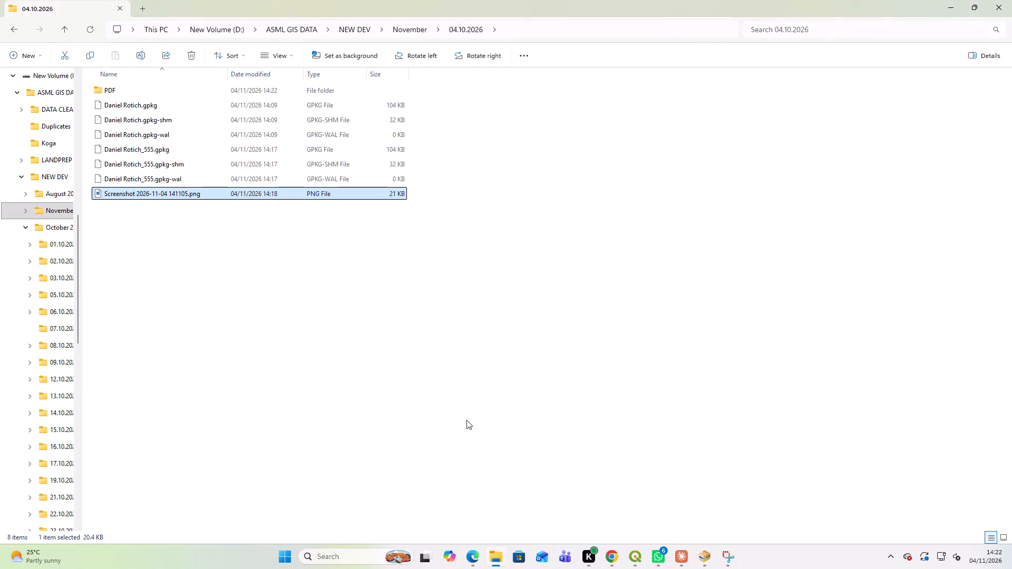
triple_click(169, 93)
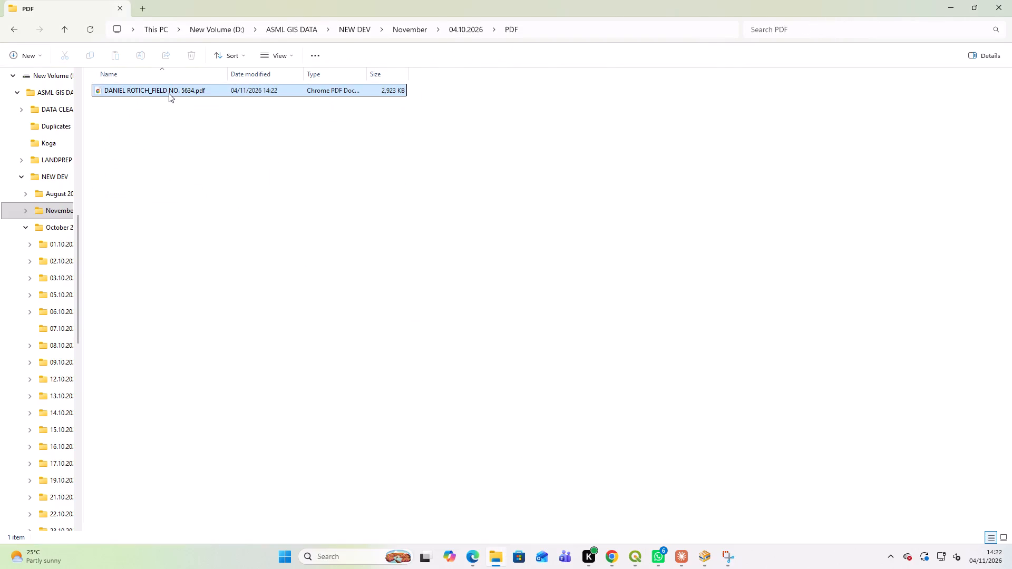
click(186, 91)
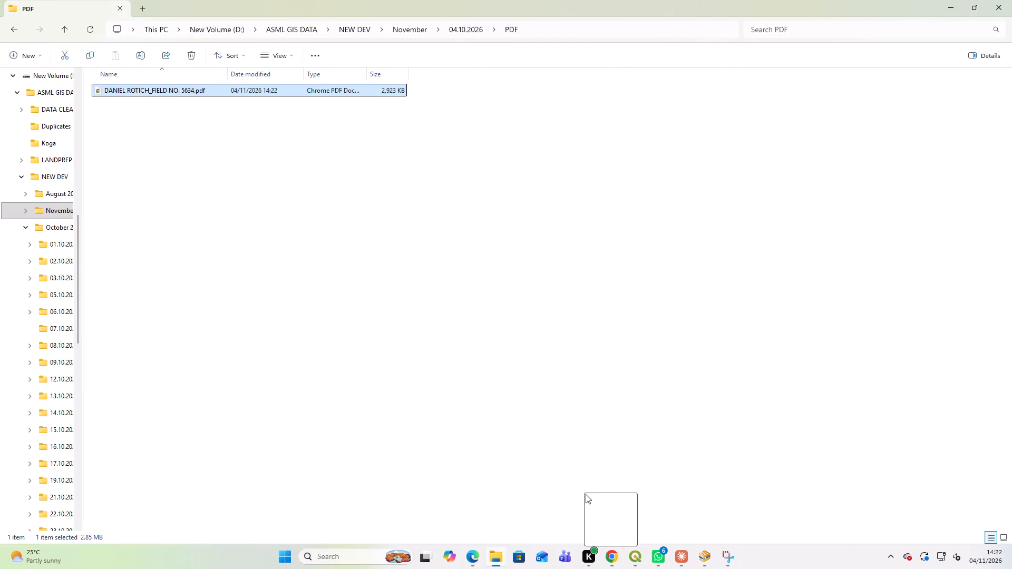
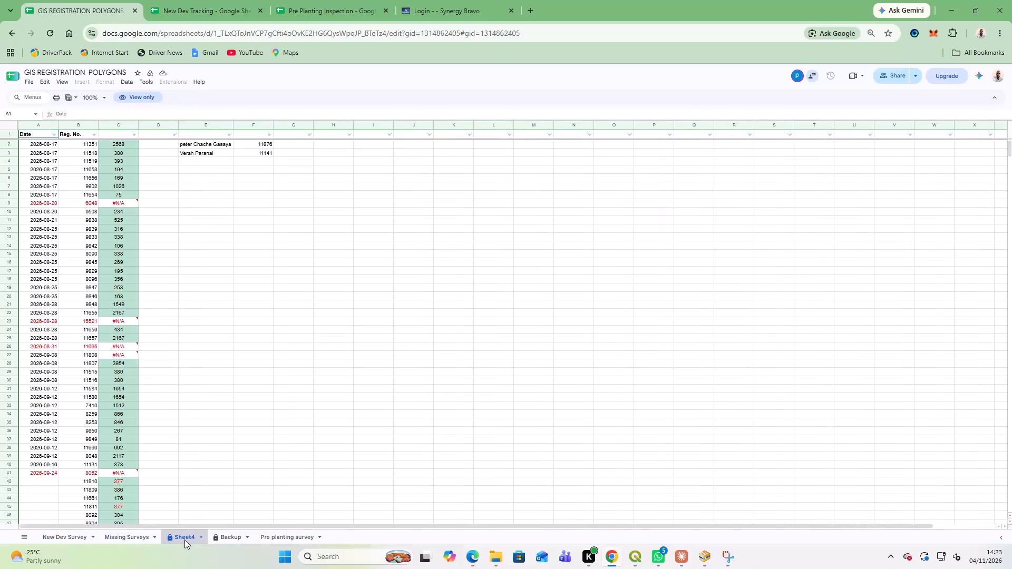
Review the Backup and Pre planting survey sheets of the GIS REGISTRATION POLYGONS spreadsheet.
click(226, 537)
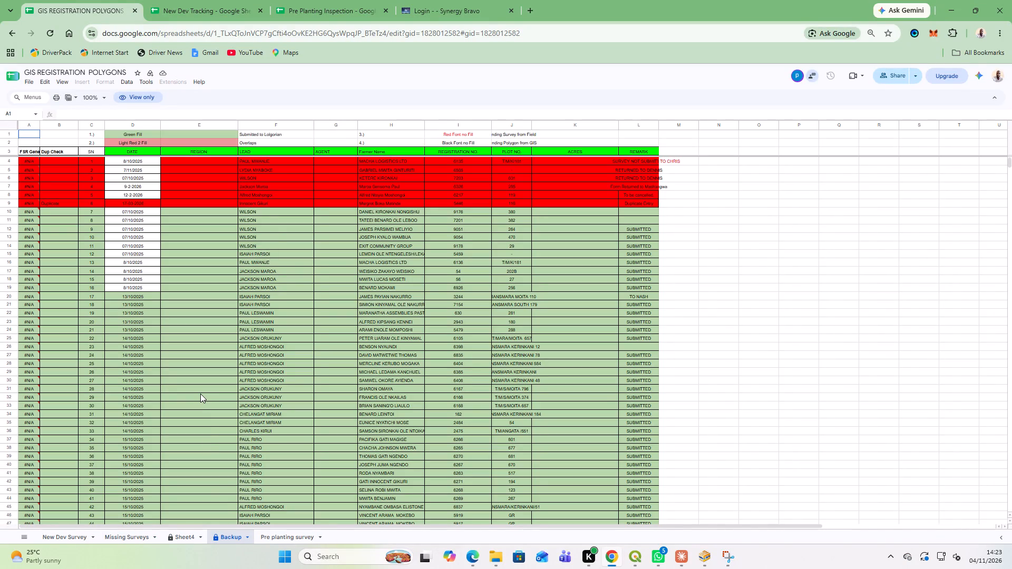
scroll(200, 394, down, 16)
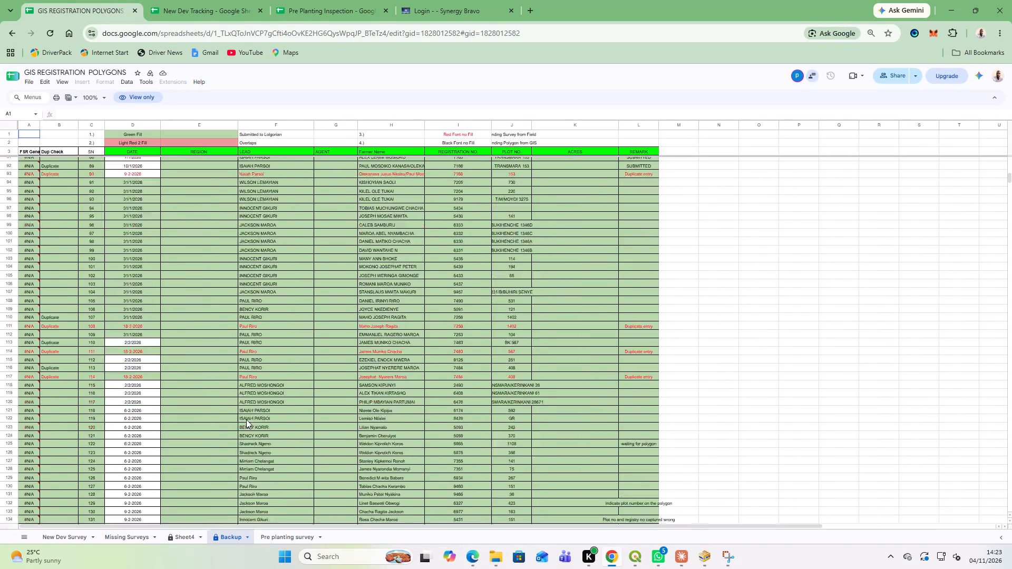
scroll(246, 419, down, 1)
click(275, 534)
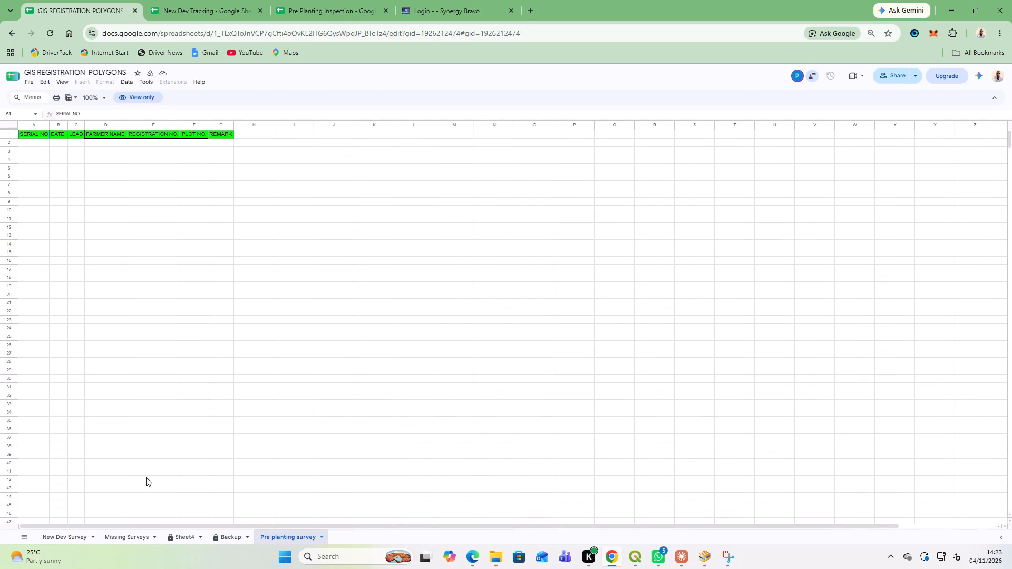
Open the New Dev Survey sheet of the GIS REGISTRATION POLYGONS spreadsheet and look over its most recent registration entries.
click(67, 534)
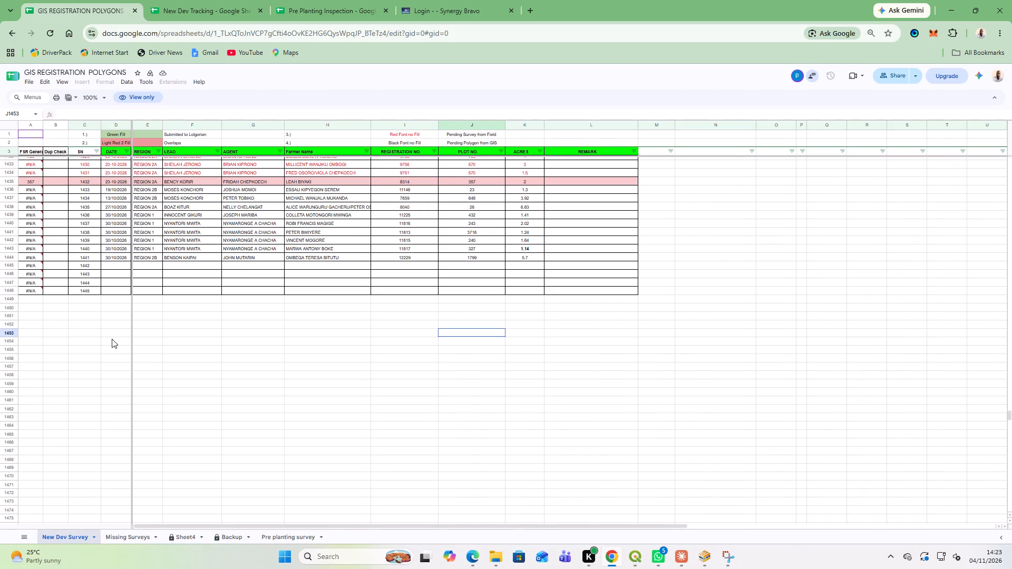
scroll(147, 351, up, 1)
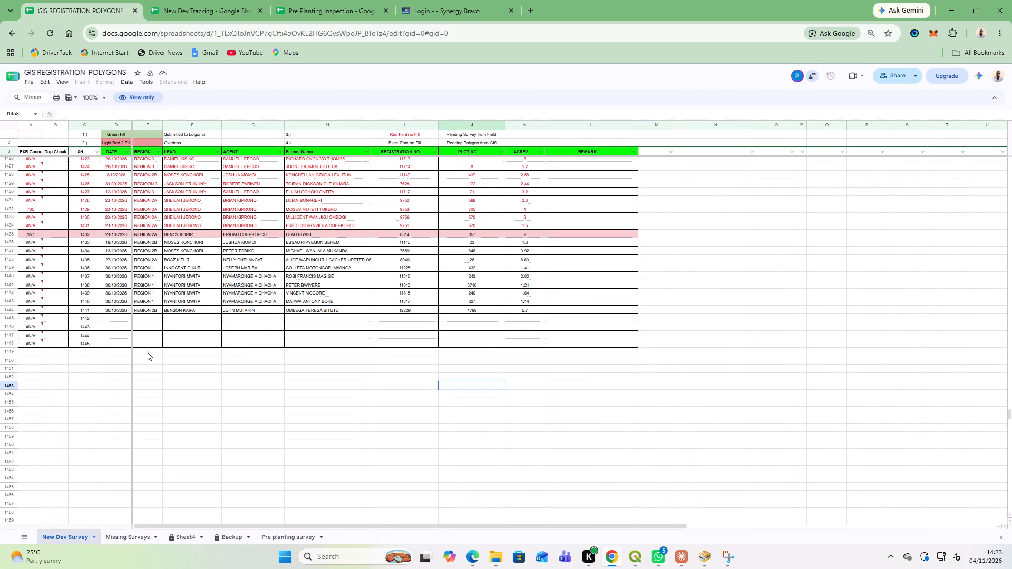
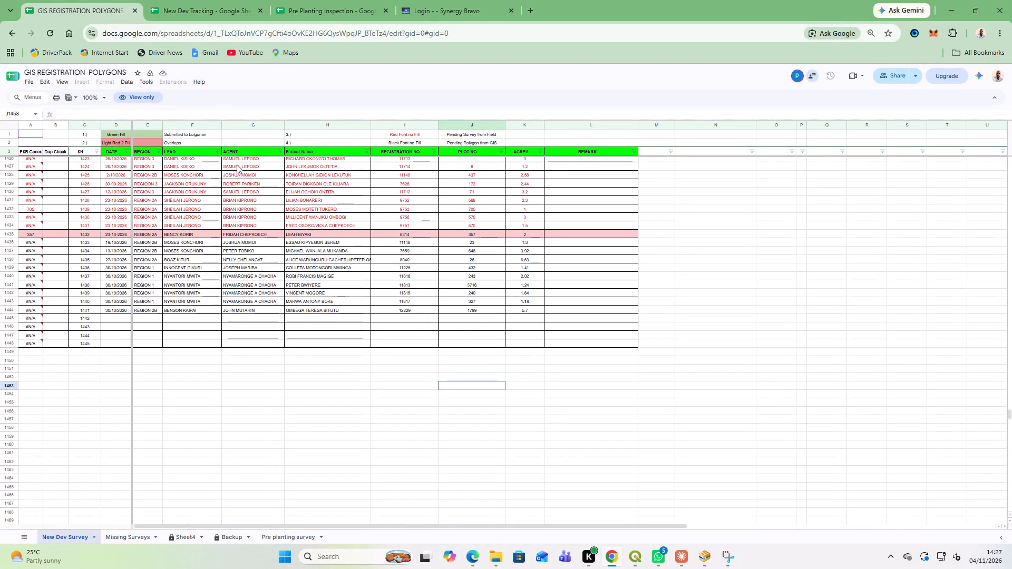
In the New Dev Tracking spreadsheet's FSR Generating sheet, extend the date column into row 787 and set that date to 2026-11-04.
click(211, 7)
scroll(284, 381, down, 5)
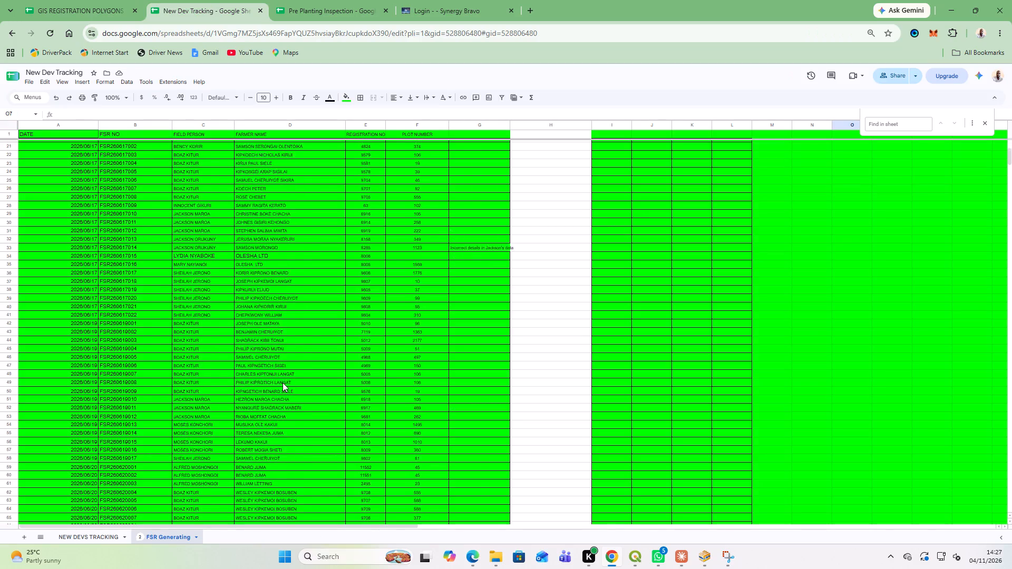
scroll(283, 382, down, 20)
scroll(283, 382, down, 8)
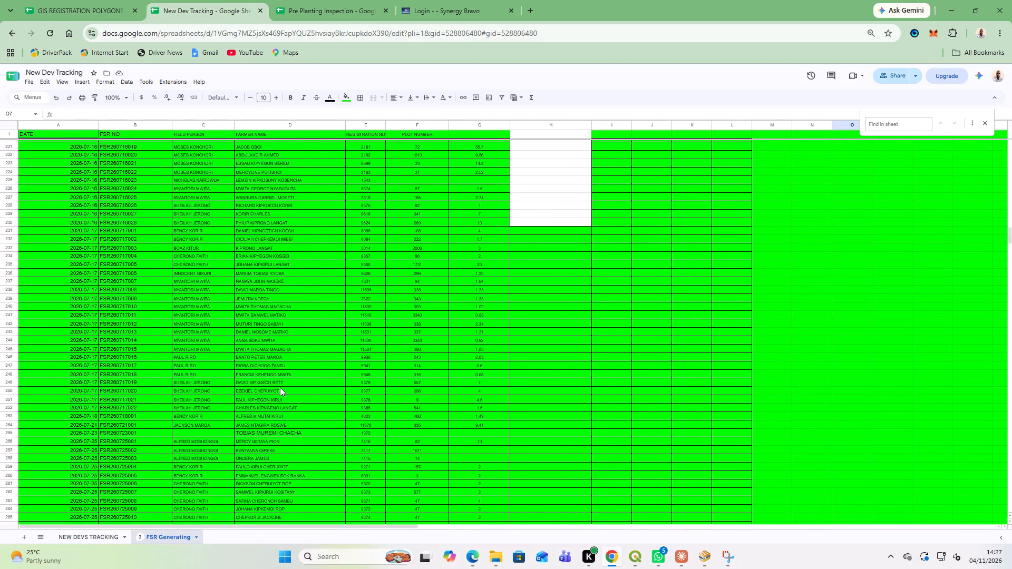
scroll(280, 387, down, 20)
scroll(280, 387, down, 8)
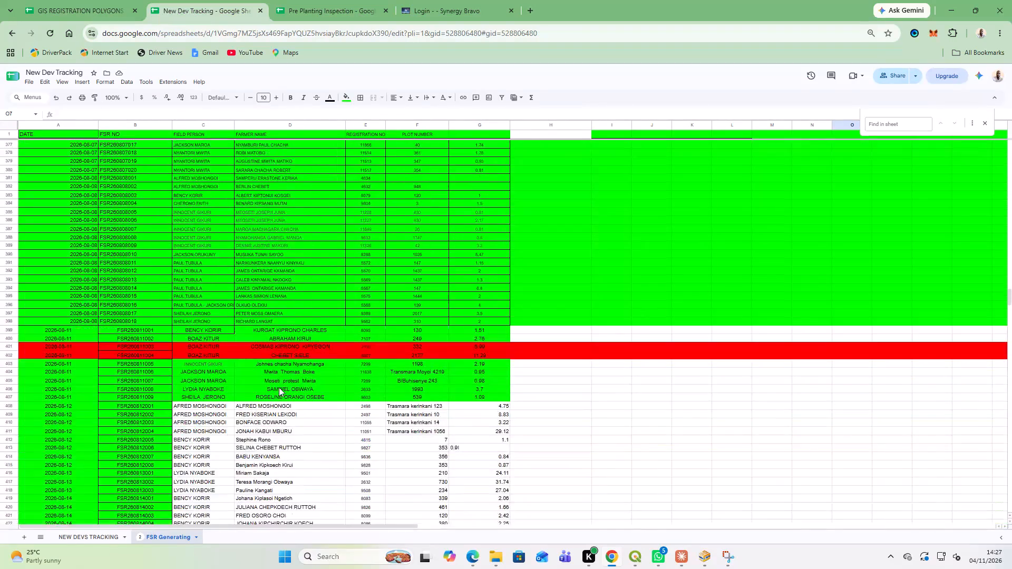
scroll(279, 387, down, 20)
scroll(279, 387, down, 8)
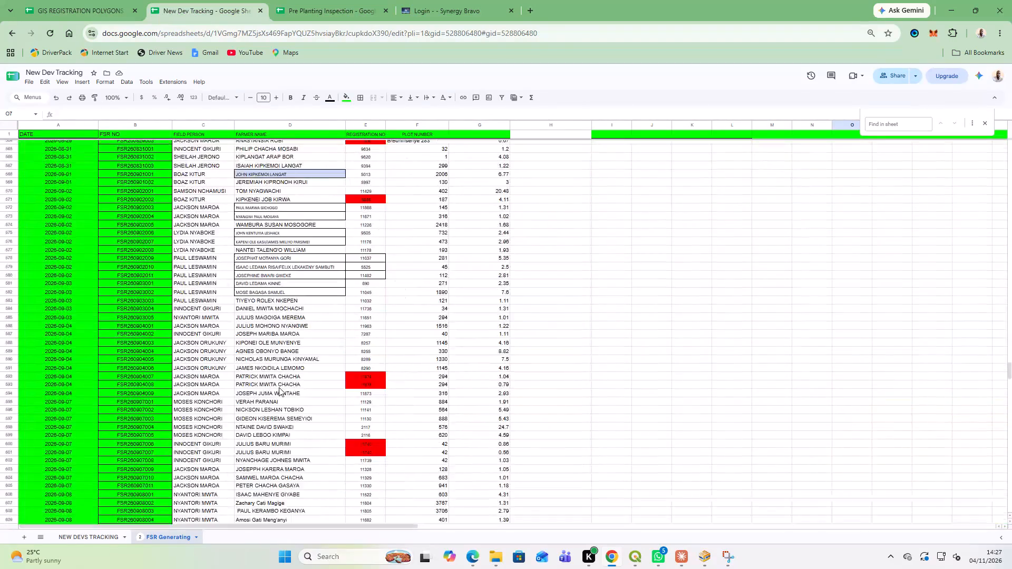
scroll(279, 387, down, 20)
scroll(279, 387, down, 8)
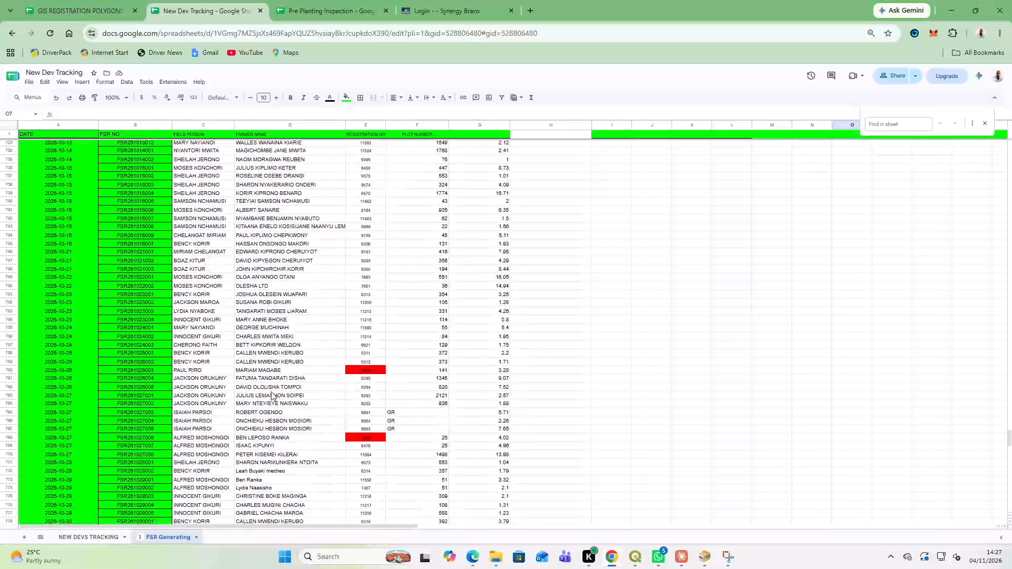
scroll(271, 391, down, 6)
scroll(271, 391, up, 1)
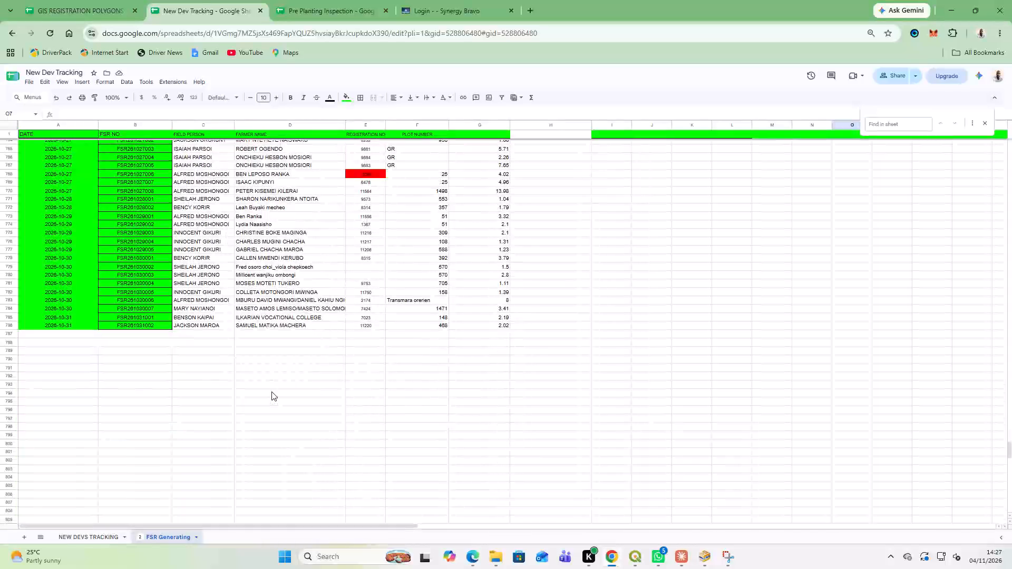
scroll(271, 391, up, 1)
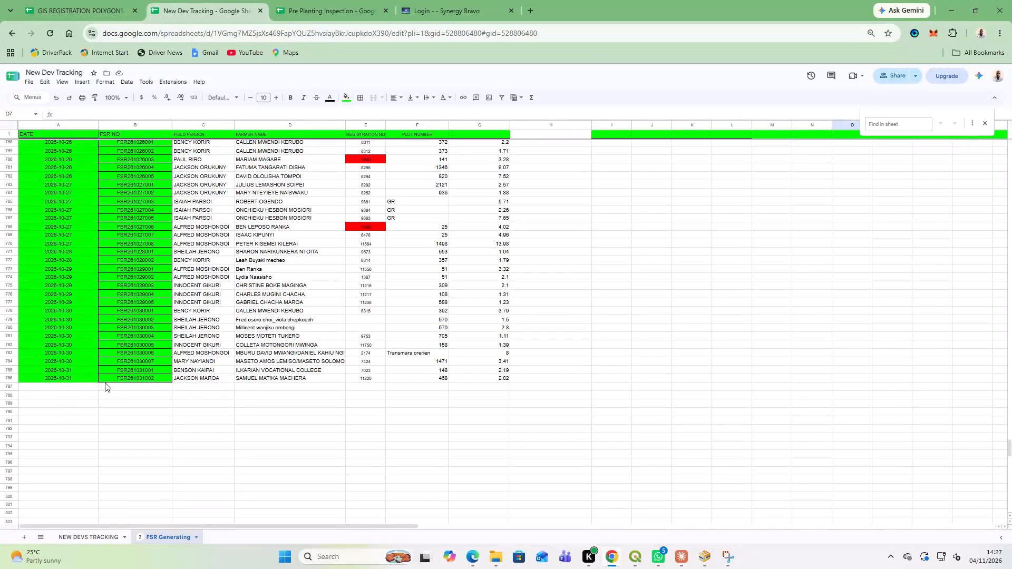
click(83, 378)
click(99, 382)
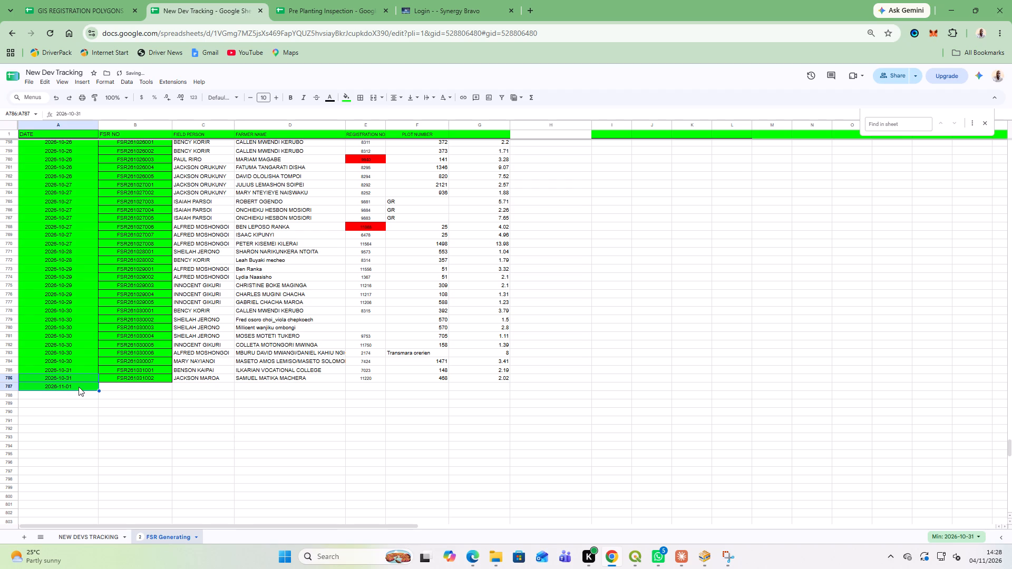
click(80, 397)
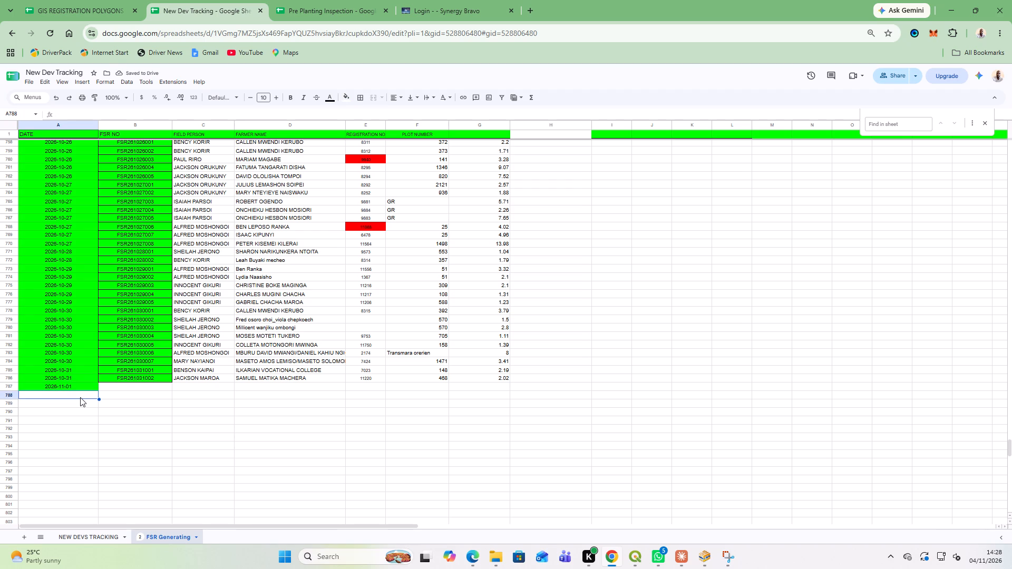
click(144, 379)
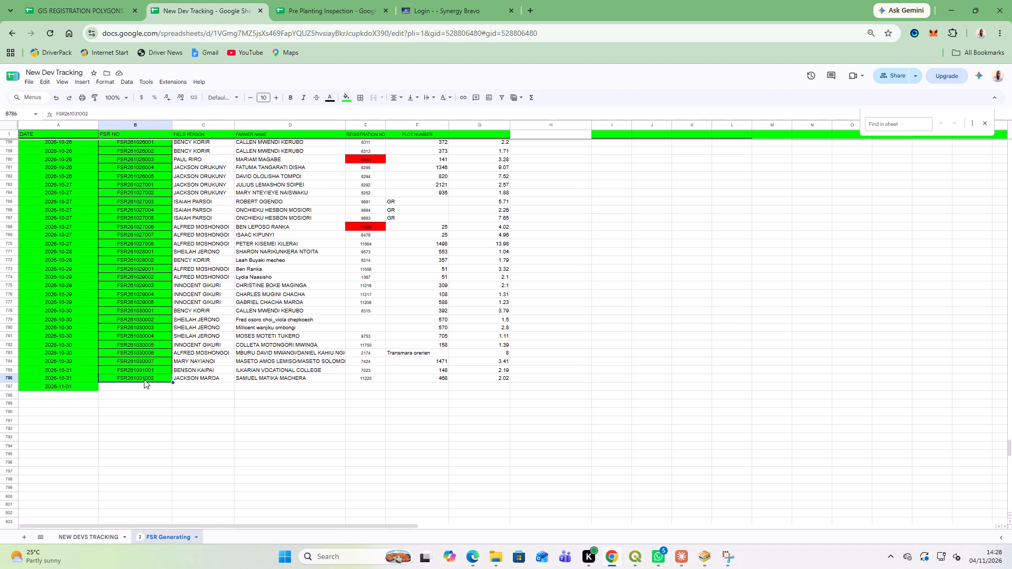
double_click(83, 388)
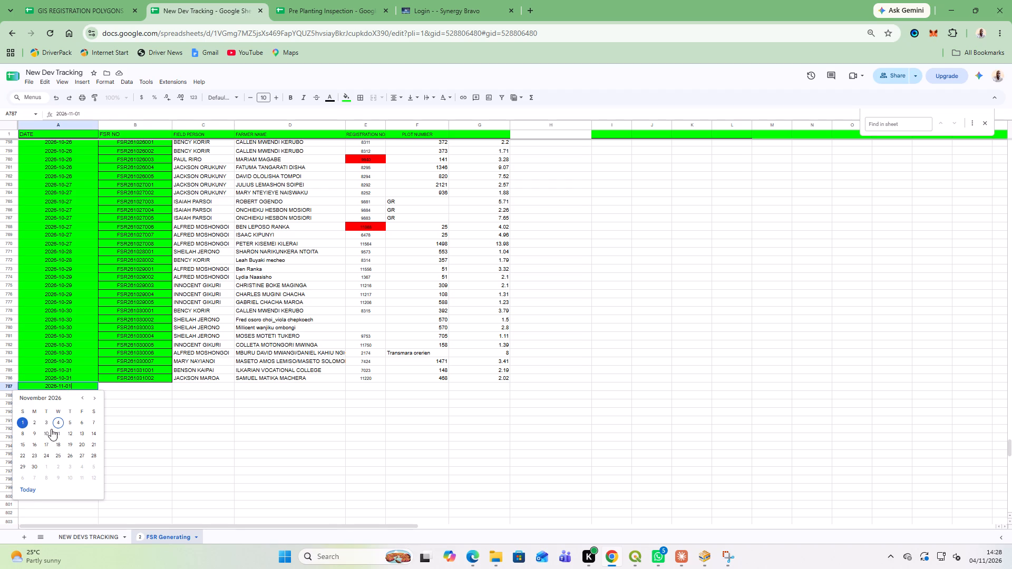
click(30, 486)
click(114, 410)
Extend the FSR number series into row 787 and change the new number's date part to 261104.
click(144, 385)
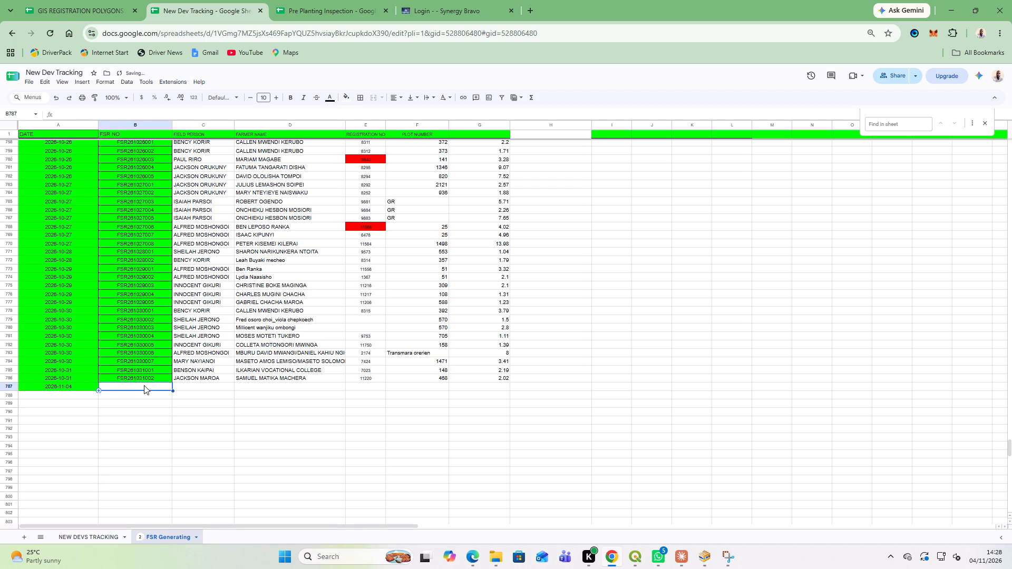
click(149, 380)
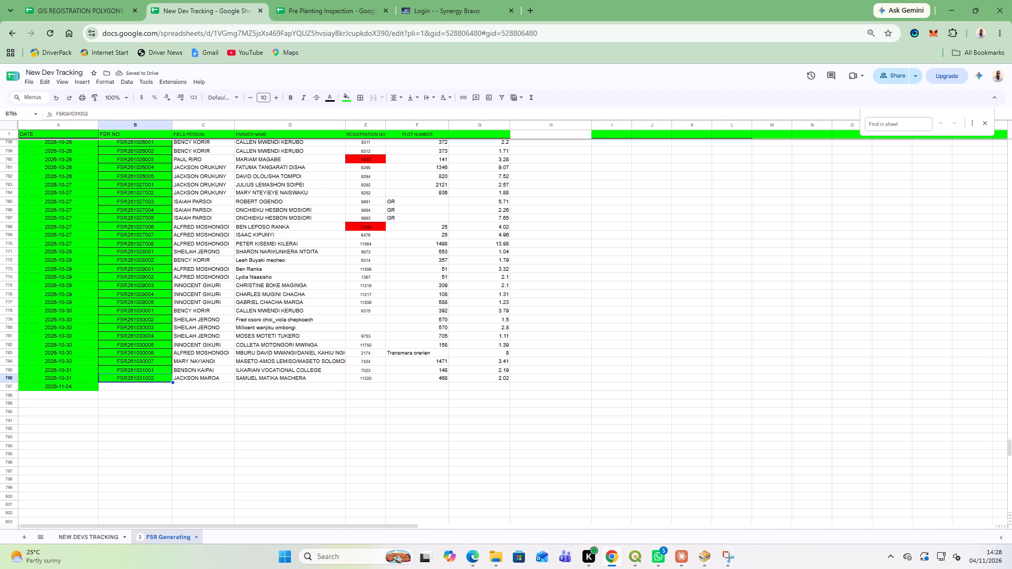
click(172, 381)
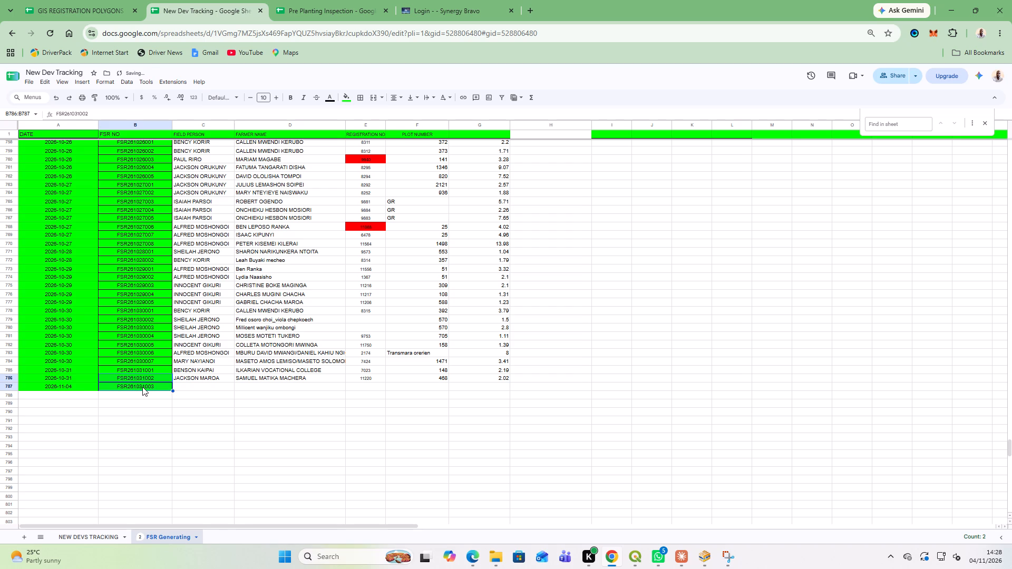
double_click(142, 387)
click(142, 387)
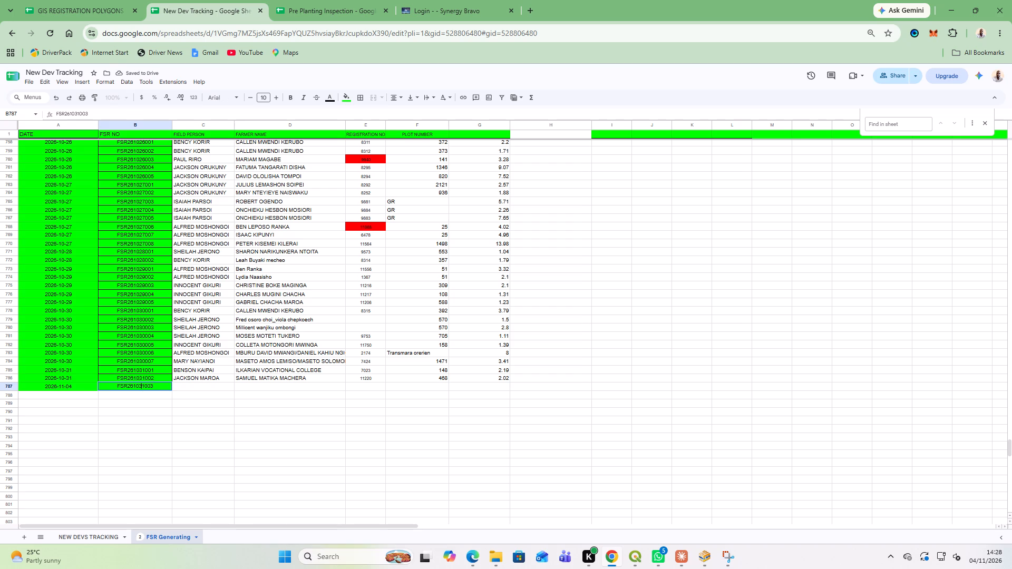
key(Left)
key(BackSpace)
key(1)
key(Right)
key(BackSpace)
key(BackSpace)
key(0)
key(4)
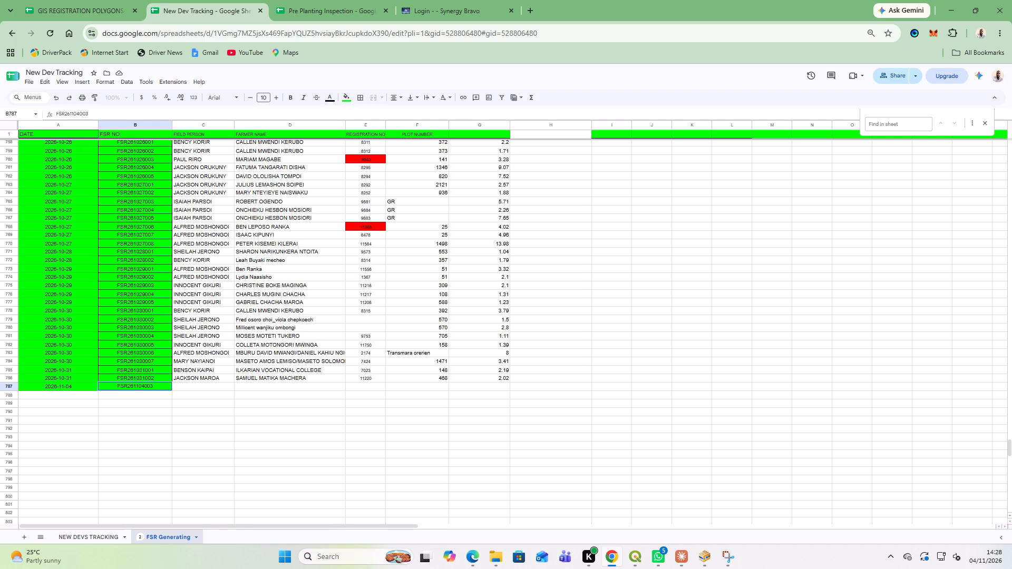
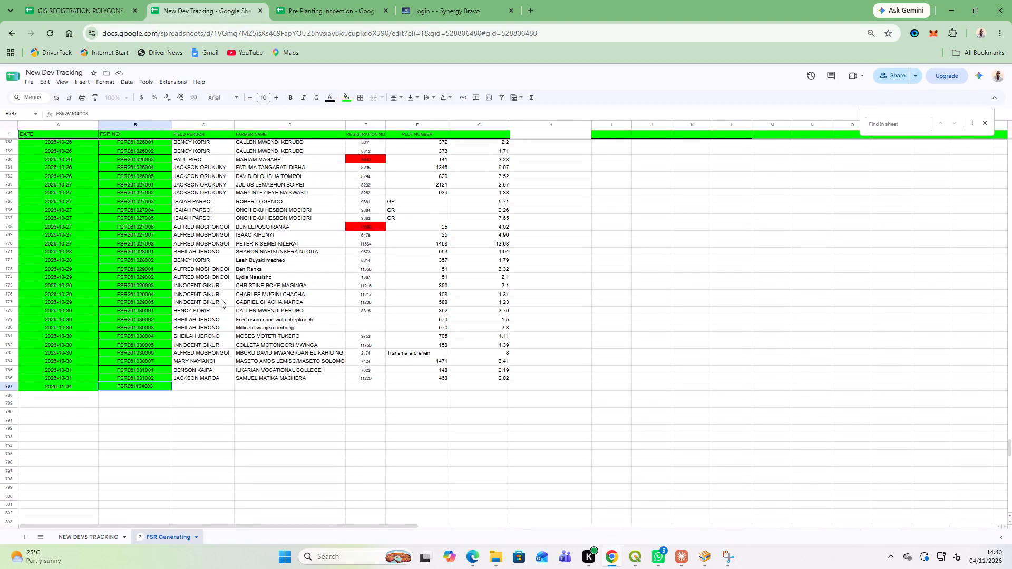
Fill in row 787's field person with the matching existing SHE… entry and paste the copied farmer name as values only.
click(228, 384)
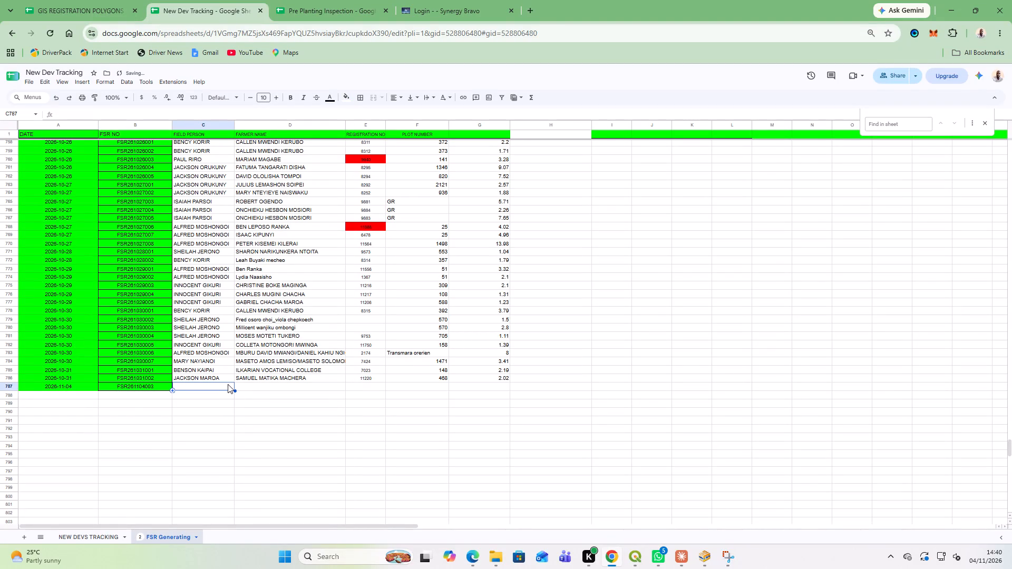
text(SHE)
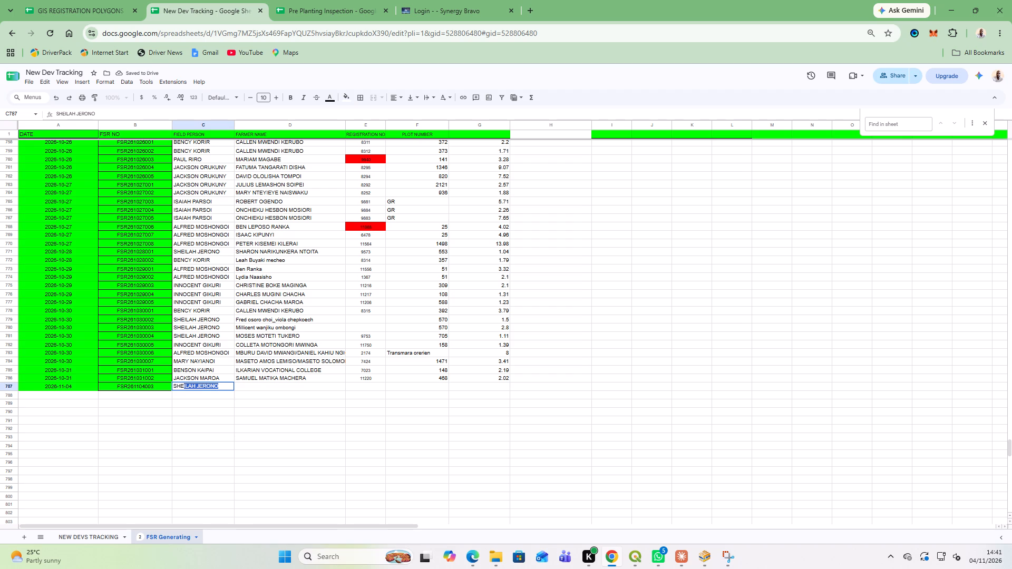
key(Return)
click(310, 389)
right_click(310, 389)
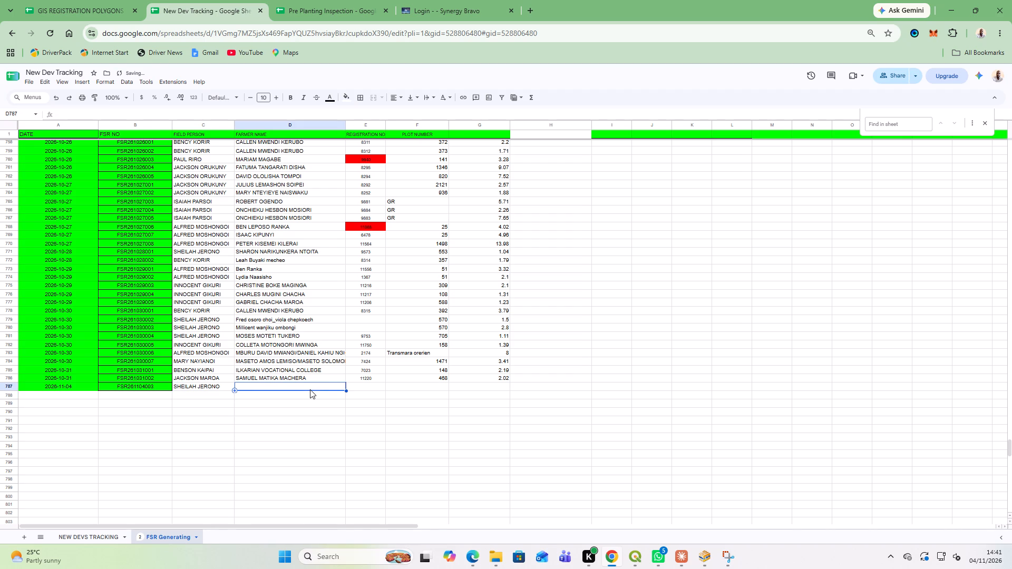
click(379, 257)
click(473, 260)
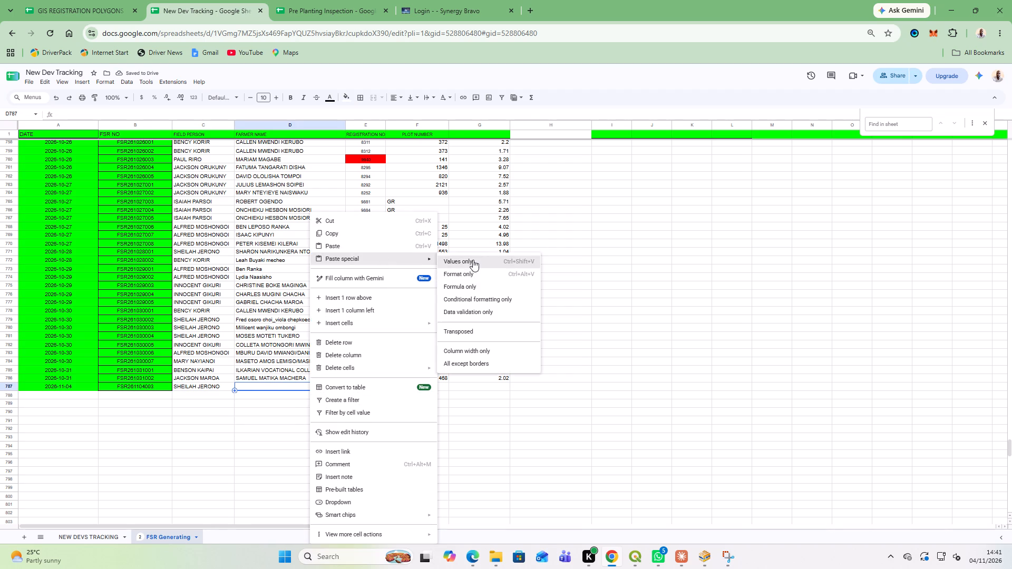
Enter plot number 555 in row 787 and 5.55 in the unlabelled column G beside it.
click(394, 385)
click(372, 388)
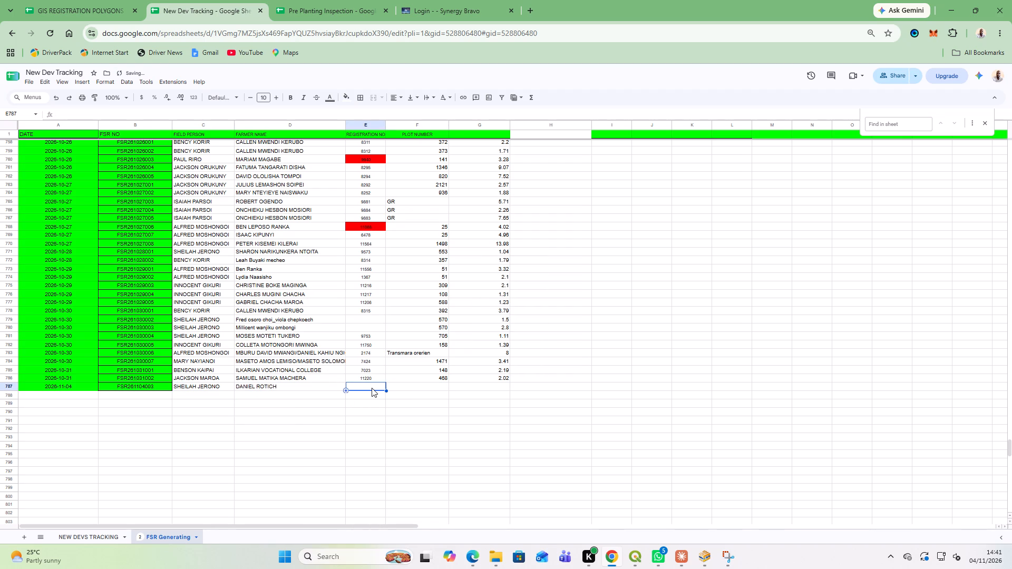
click(408, 389)
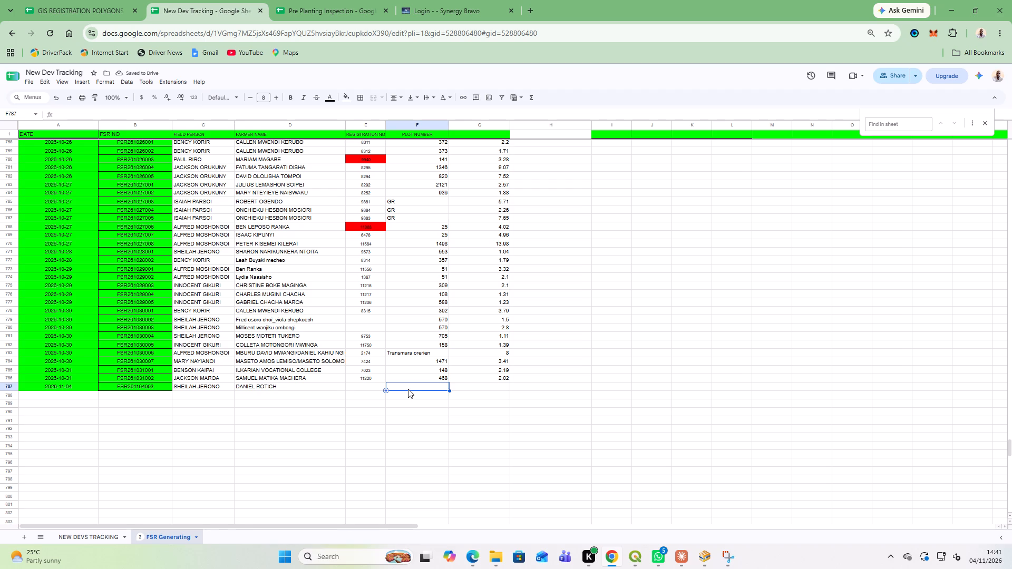
text(55)
key(5)
click(498, 384)
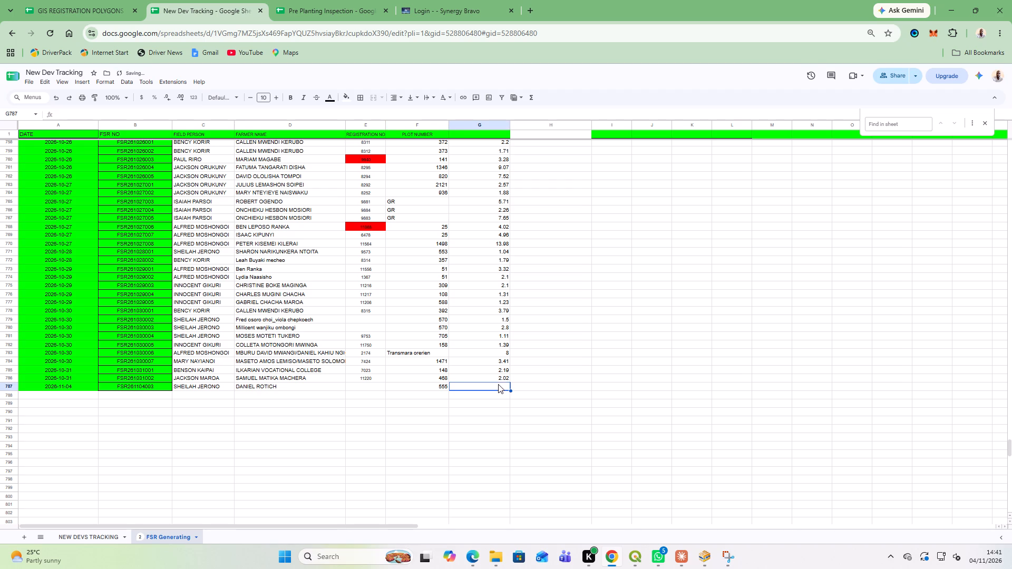
text(55)
key(5)
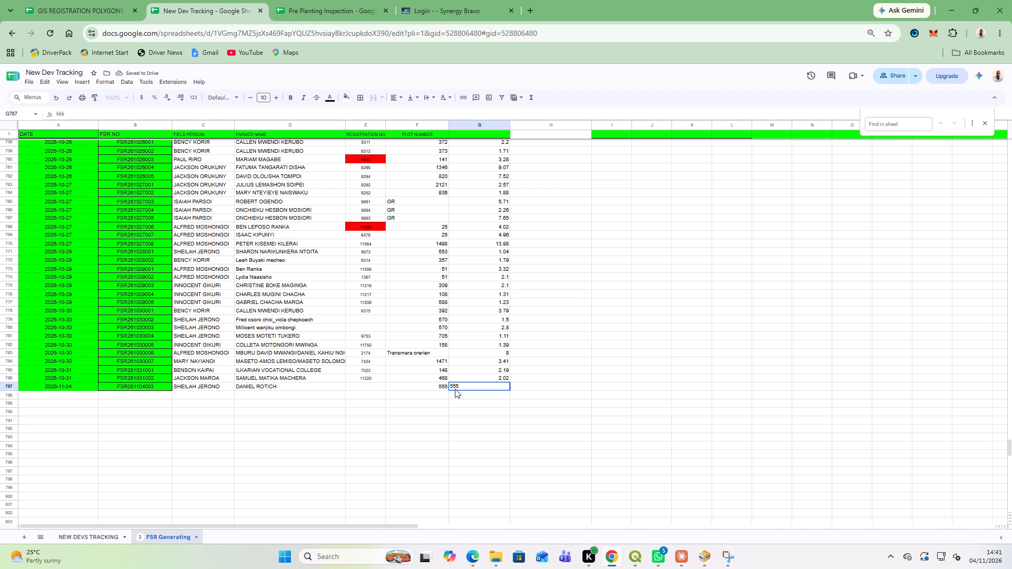
click(453, 385)
key(period)
click(468, 424)
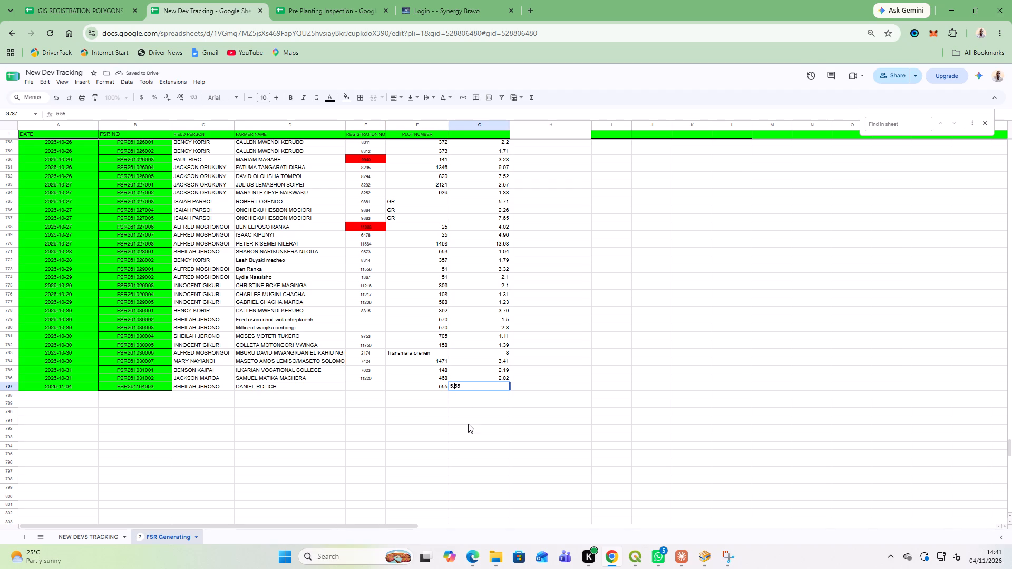